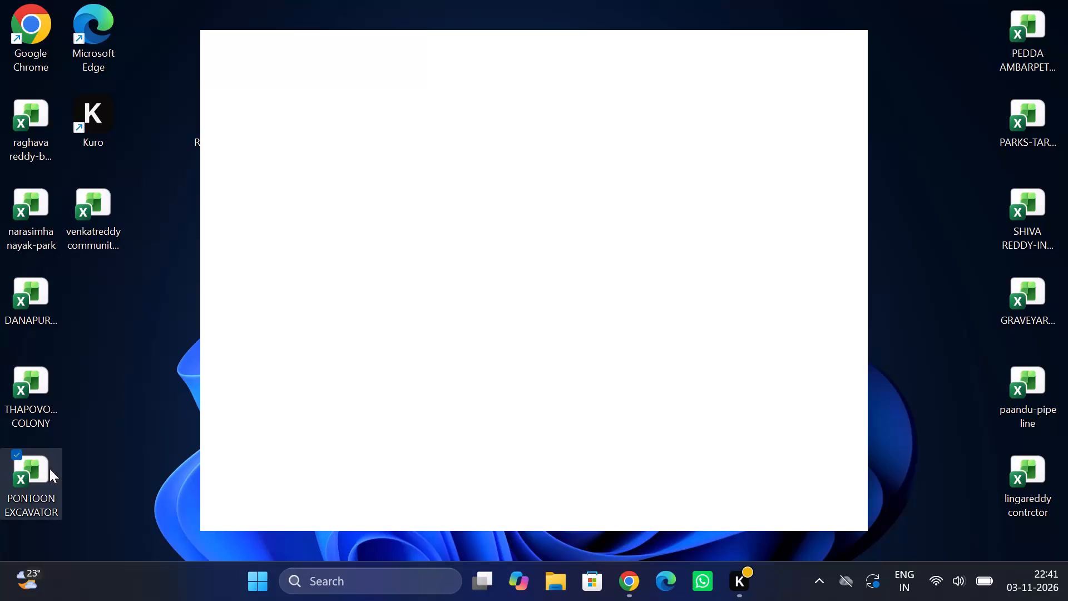
Open the PONTOON EXCAVATOR workbook from the desktop in Excel.
double_click(36, 471)
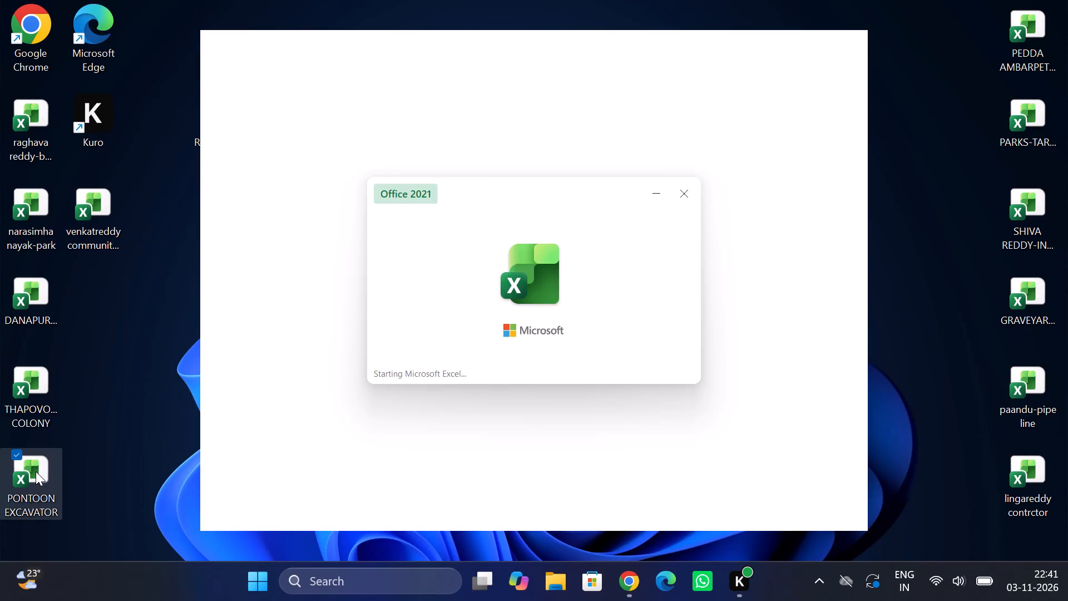
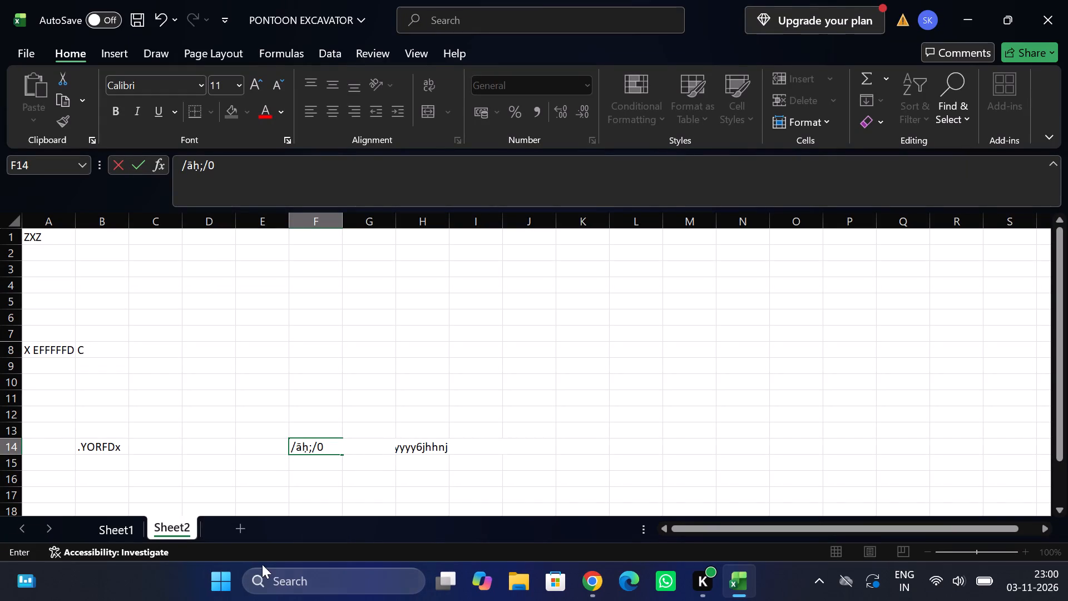
On Sheet1, insert a blank row above the 14-09-2026 entry.
click(123, 523)
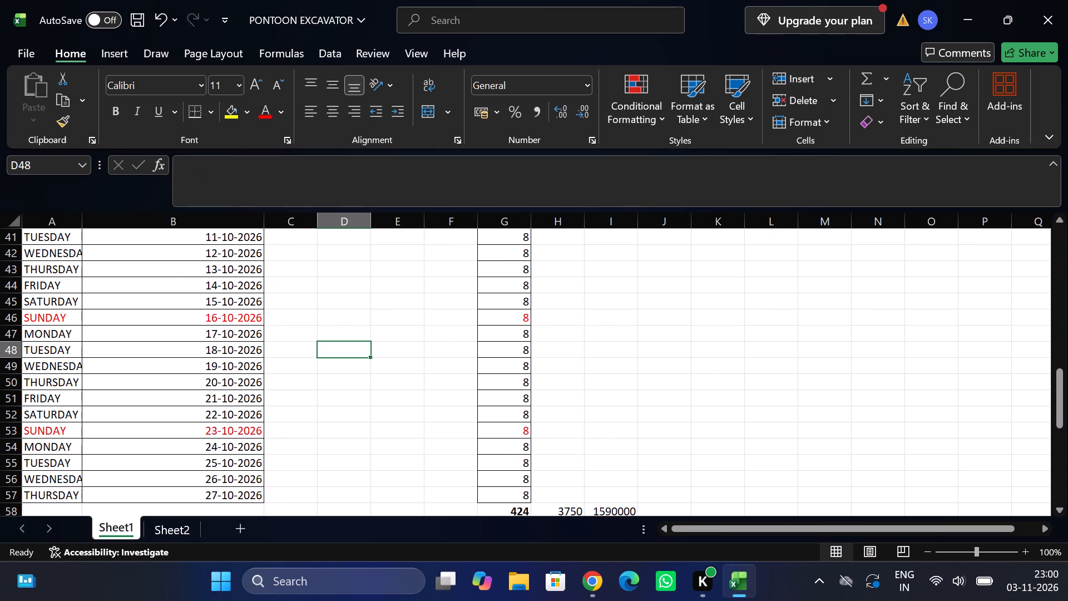
scroll(259, 363, up, 5)
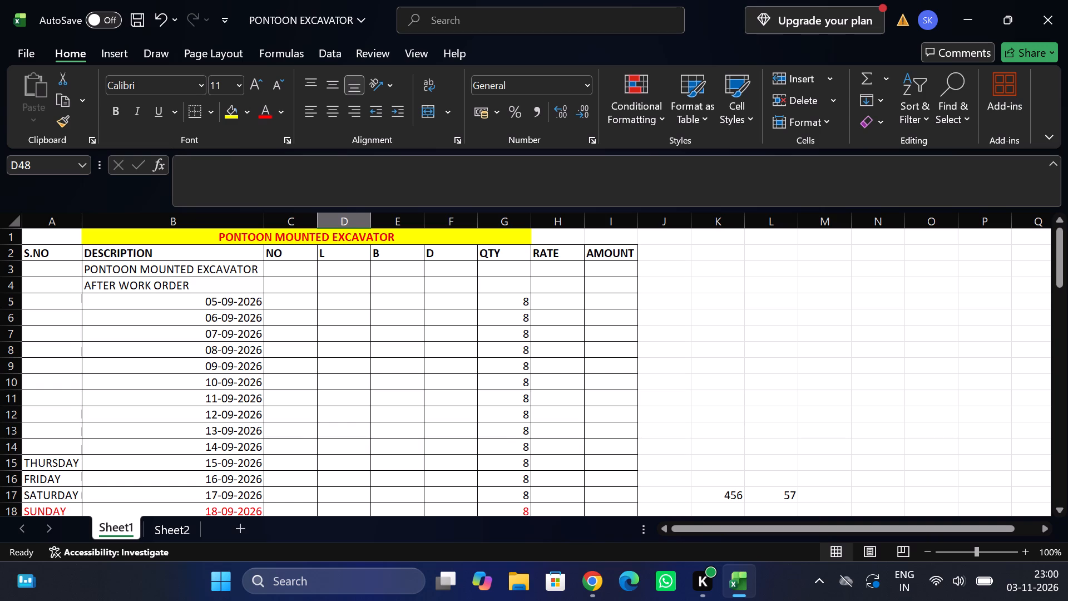
click(9, 446)
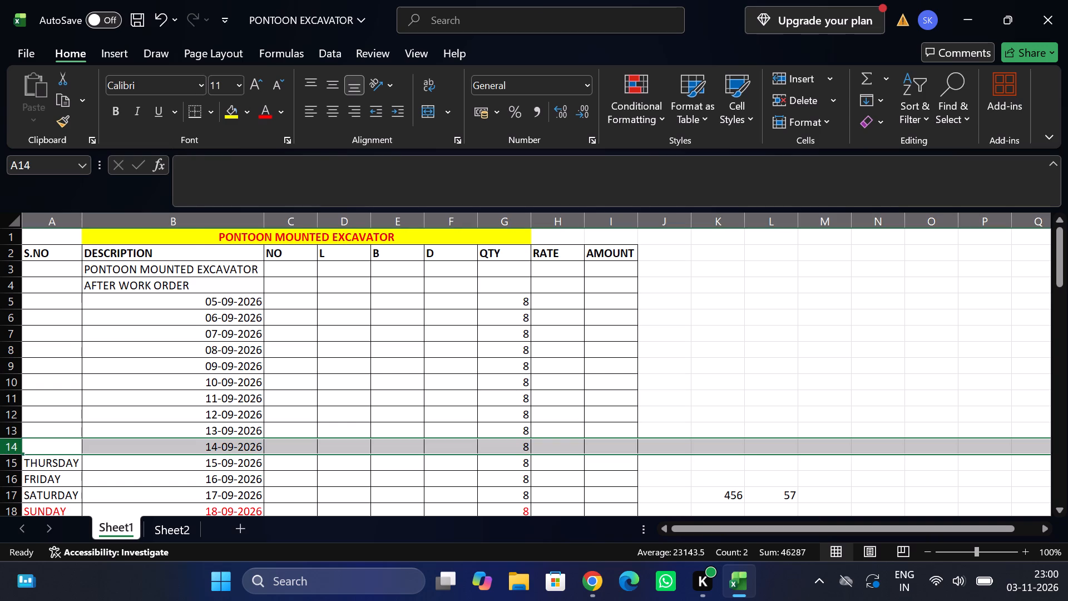
right_click(9, 446)
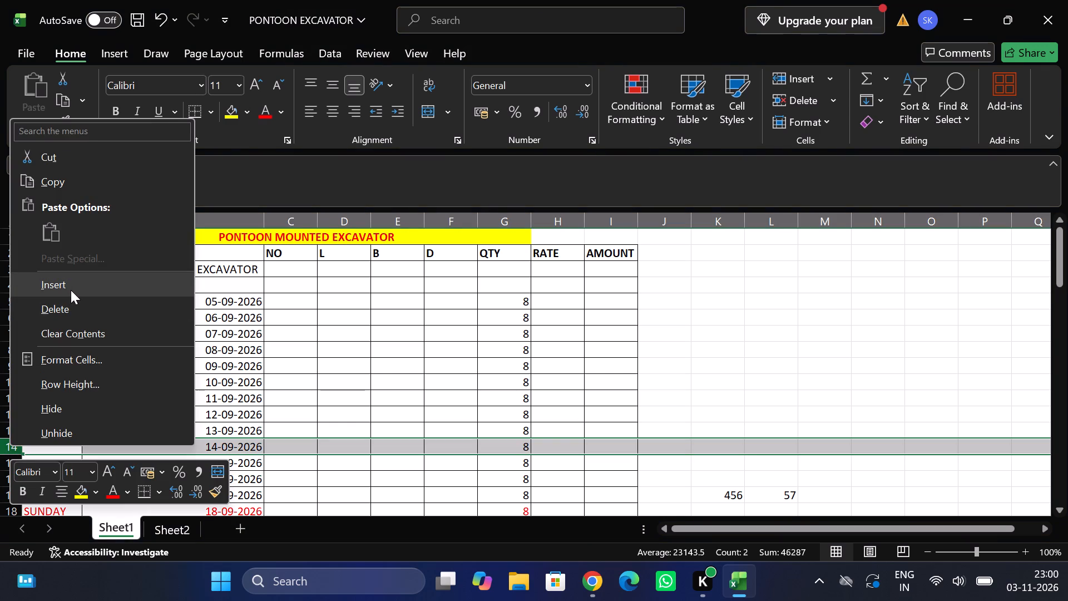
click(71, 290)
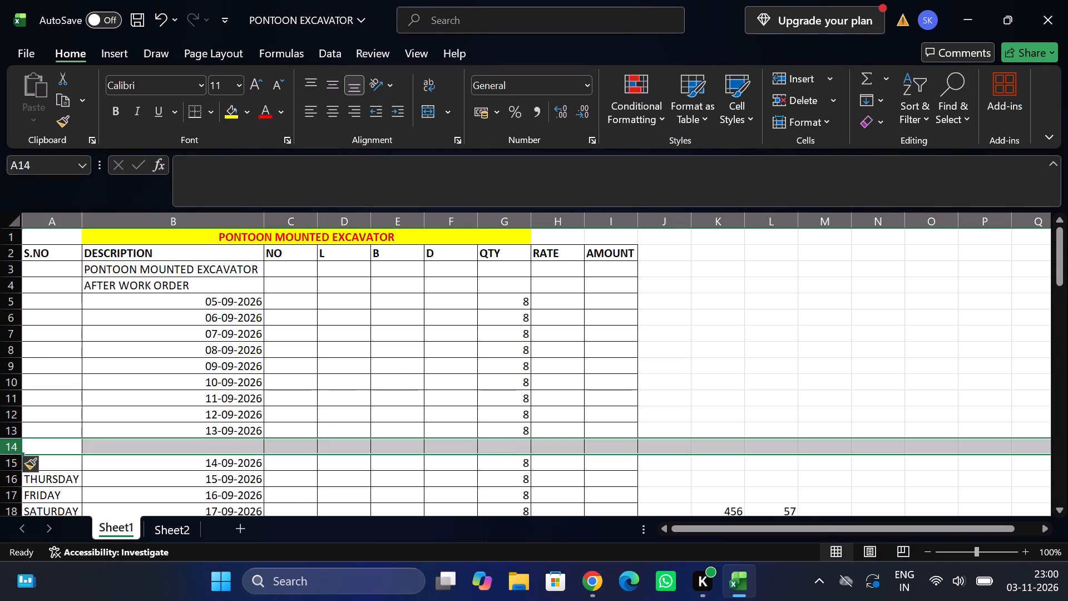
Merge and center cells A5:A13 beside the 05-09-2026 to 13-09-2026 dates and enter "before festival".
drag(61, 304, 62, 401)
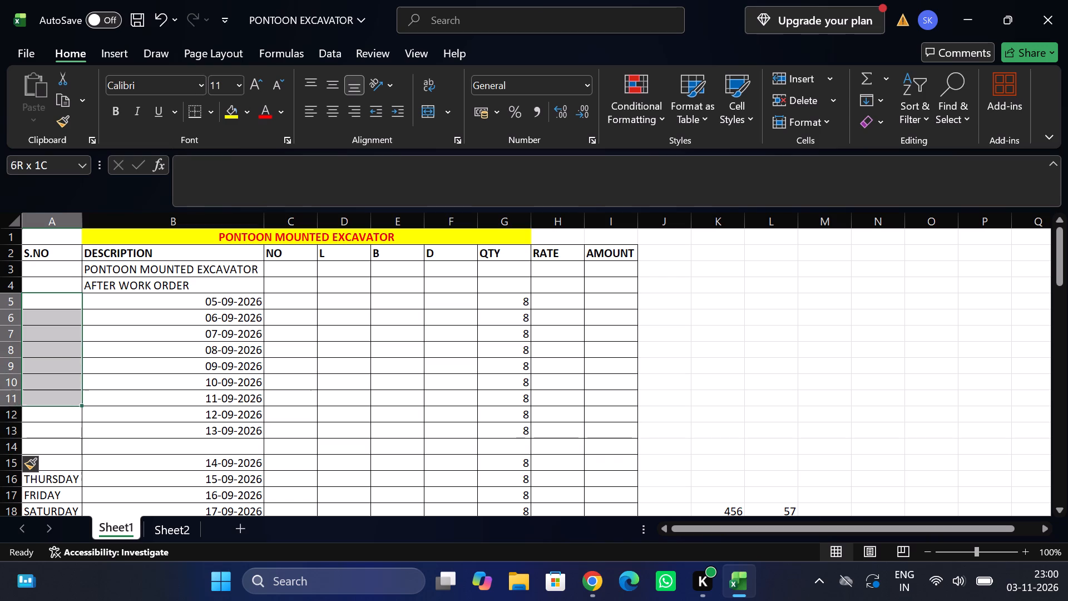
drag(62, 401, 61, 425)
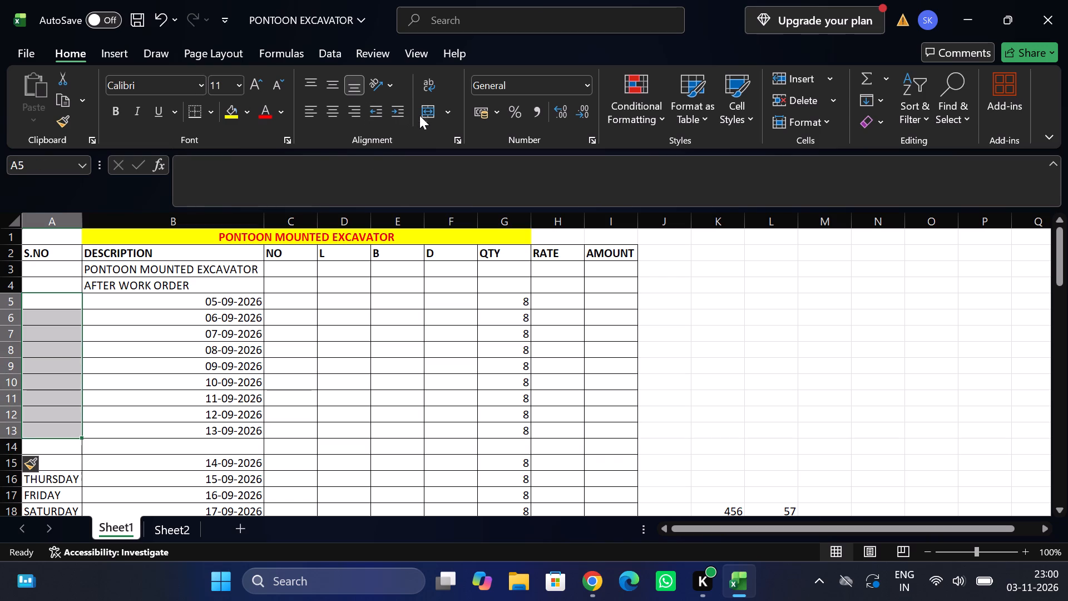
click(421, 115)
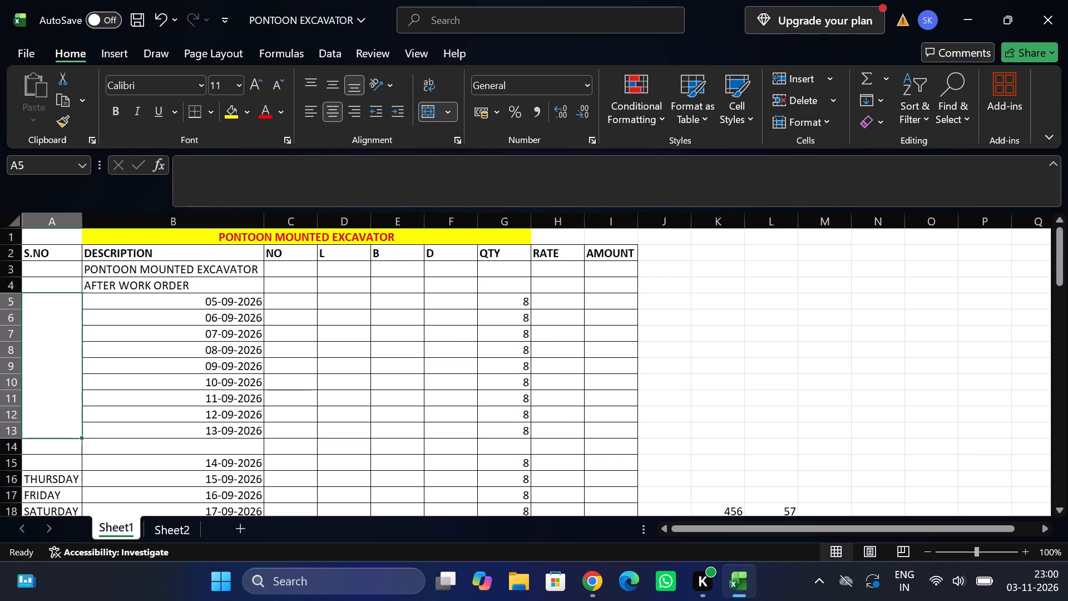
double_click(63, 356)
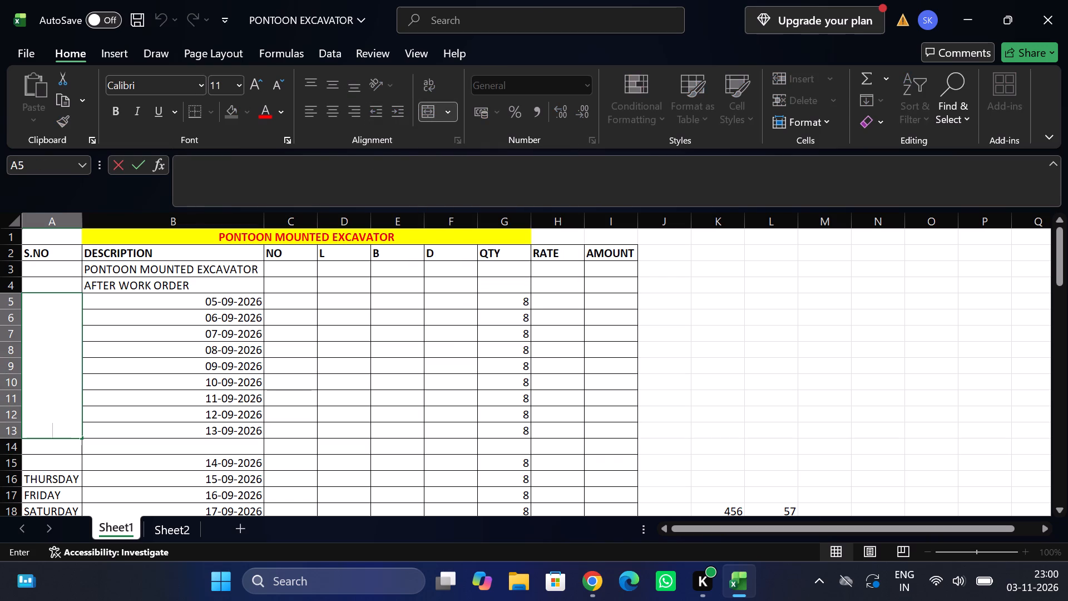
text(beofre)
key(space)
key(BackSpace)
key(BackSpace)
key(BackSpace)
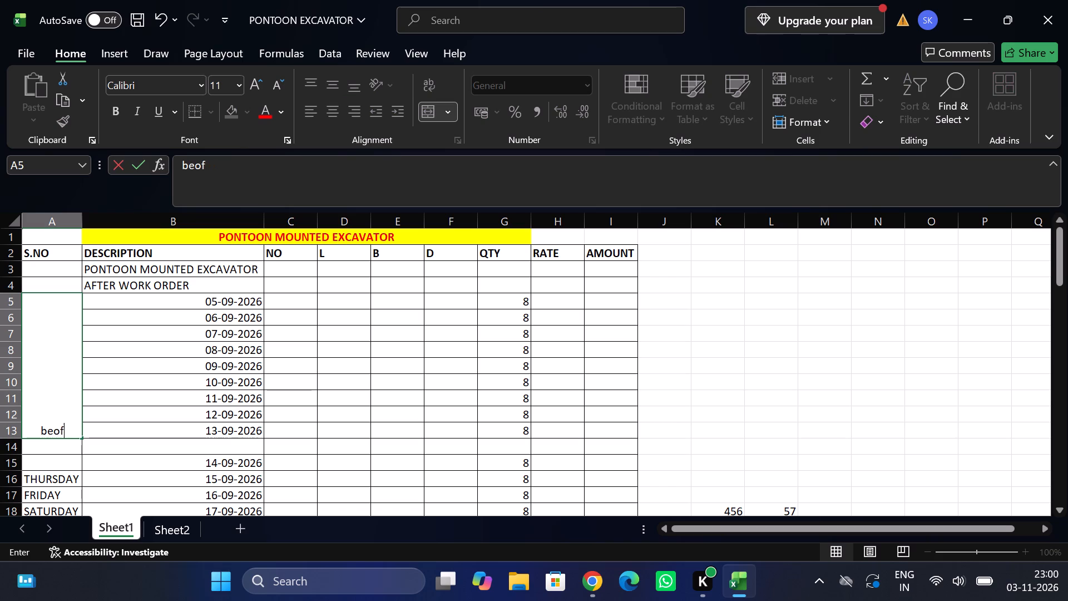
key(BackSpace)
key(BackSpace)
text(fore festival)
key(Tab)
Wrap the text in the merged "before festival" cell and align it vertically to the middle.
click(63, 356)
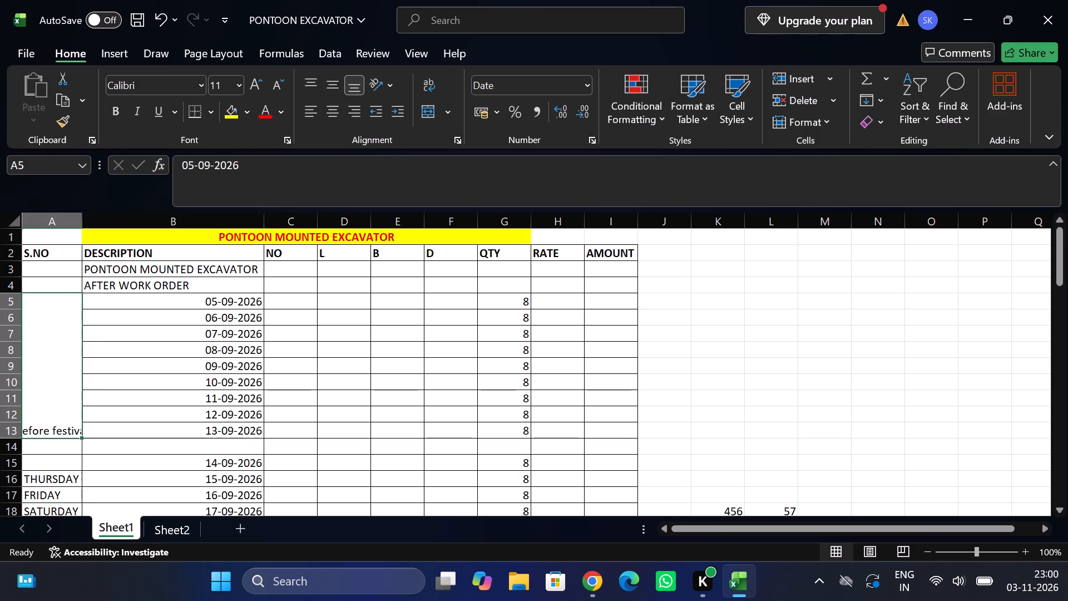
click(427, 87)
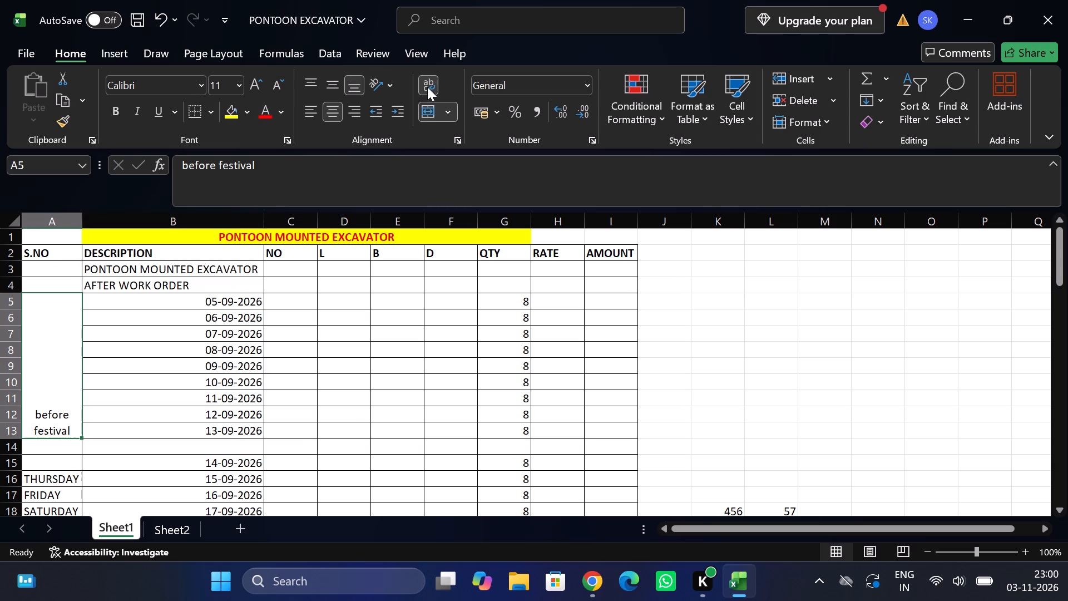
click(327, 83)
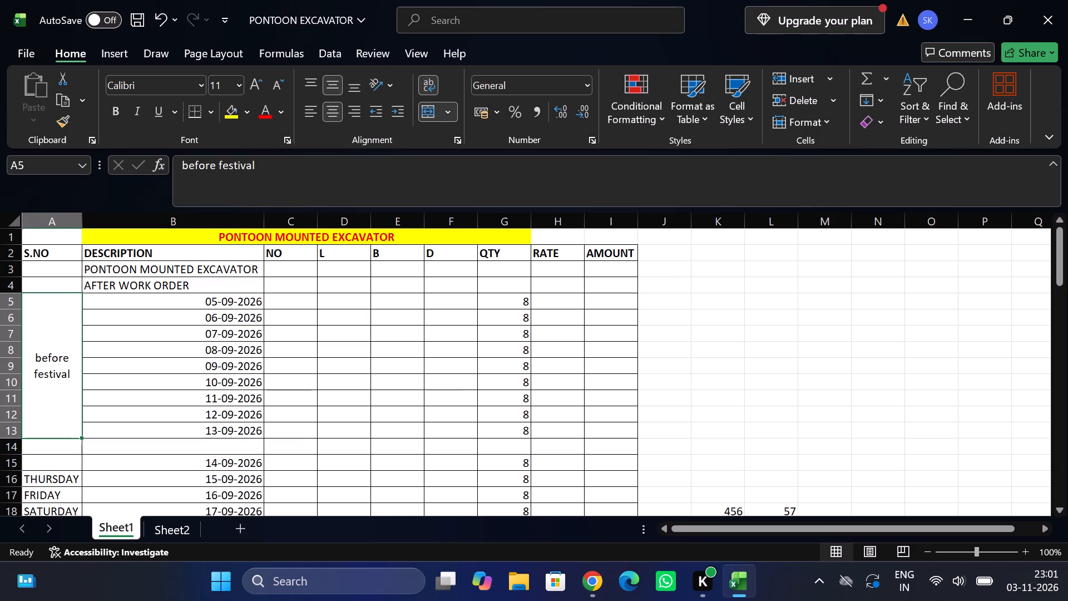
Enter 2 in the NO column for each date from 05-09-2026 to 13-09-2026.
click(309, 300)
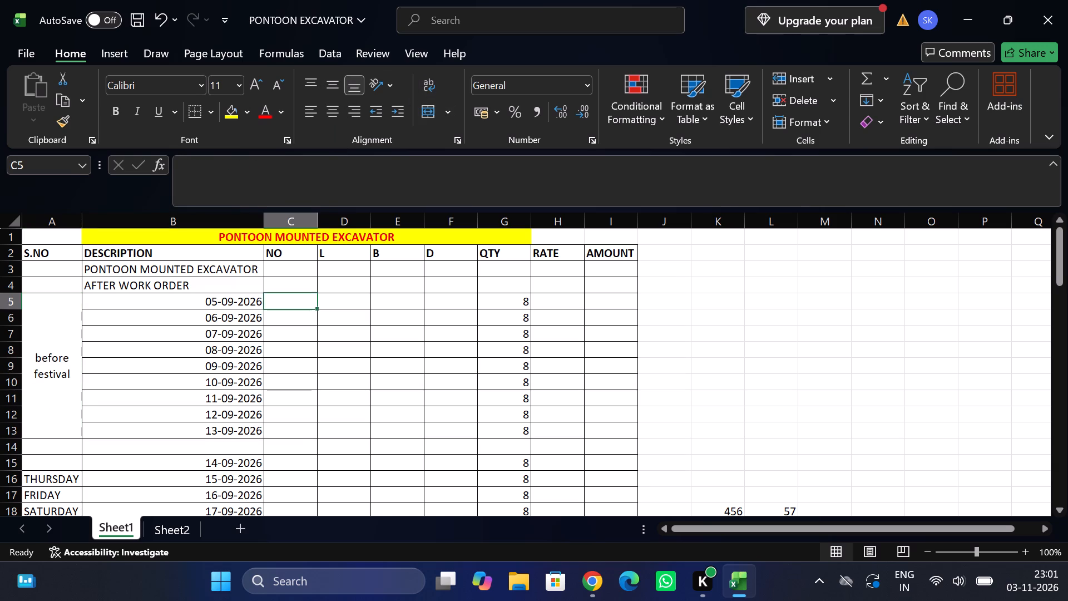
key(2)
key(Down)
key(2)
key(Down)
key(2)
key(Down)
key(2)
key(Down)
key(2)
key(Down)
key(2)
key(Down)
key(2)
key(Down)
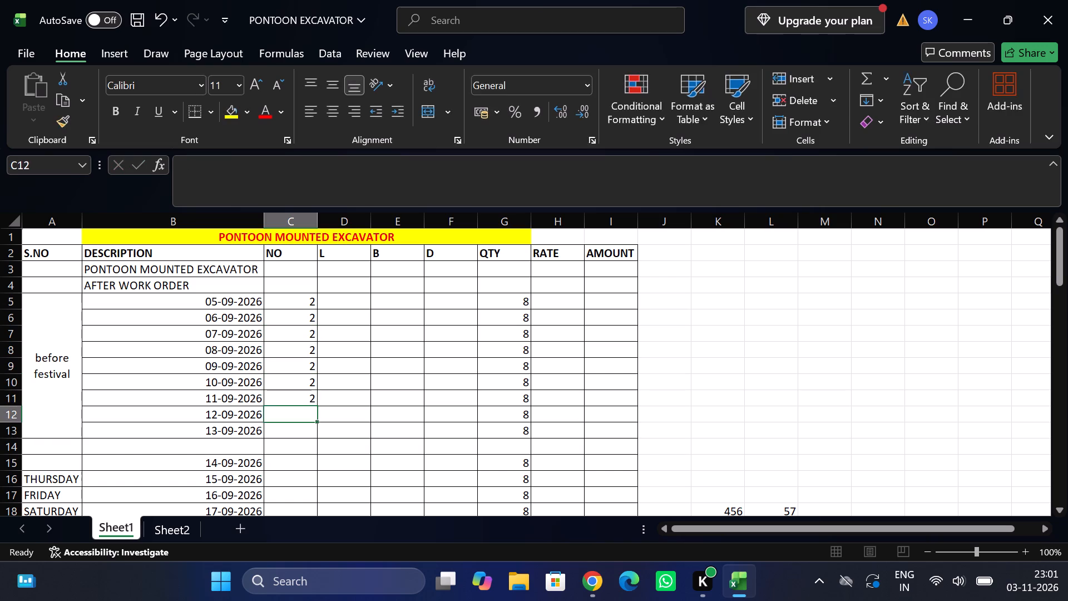
key(2)
key(Down)
key(2)
key(Down)
Enter 8 in the L column for 05-09-2026 and fill it down to 13-09-2026.
key(Right)
key(Right)
key(Right)
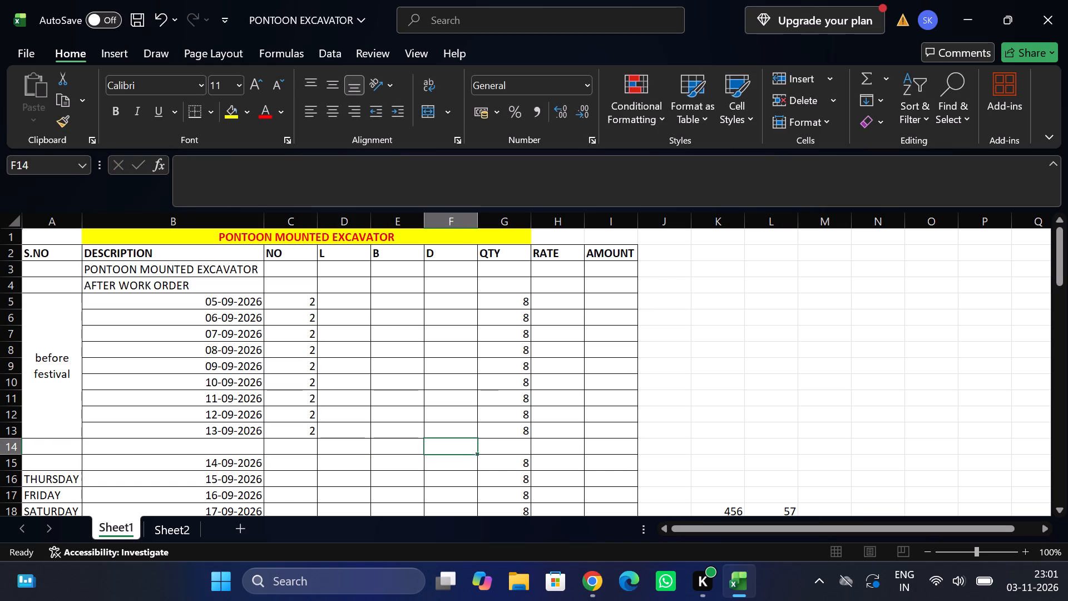
key(Right)
key(Up)
key(Up)
key(Up)
key(Up)
key(Up)
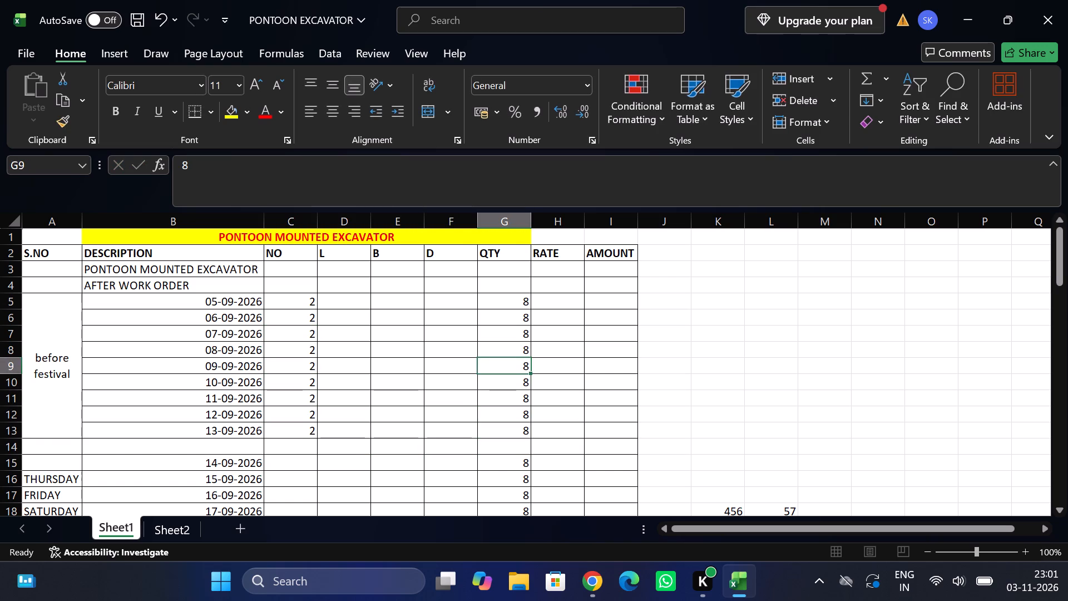
key(Up)
key(Up)
key(Up)
key(Up)
key(Up)
key(Down)
key(Left)
key(Left)
key(Left)
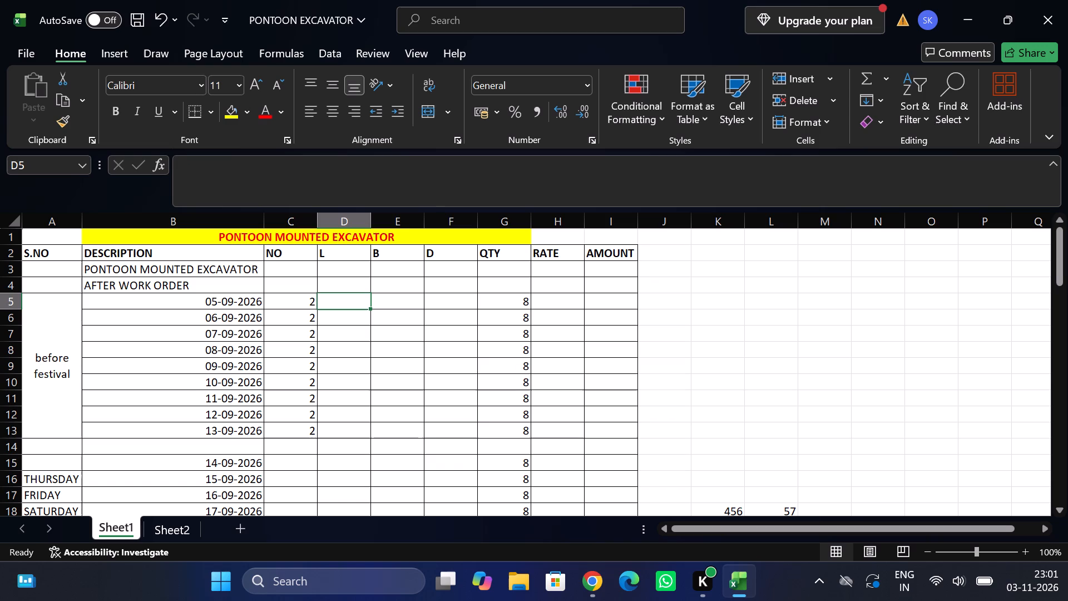
key(8)
key(Down)
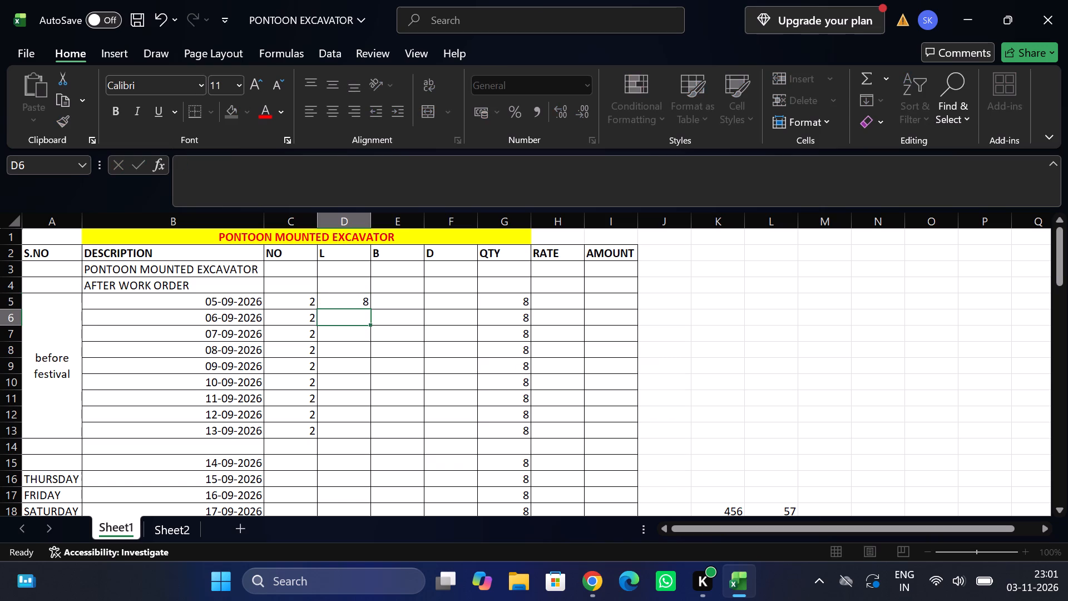
key(Up)
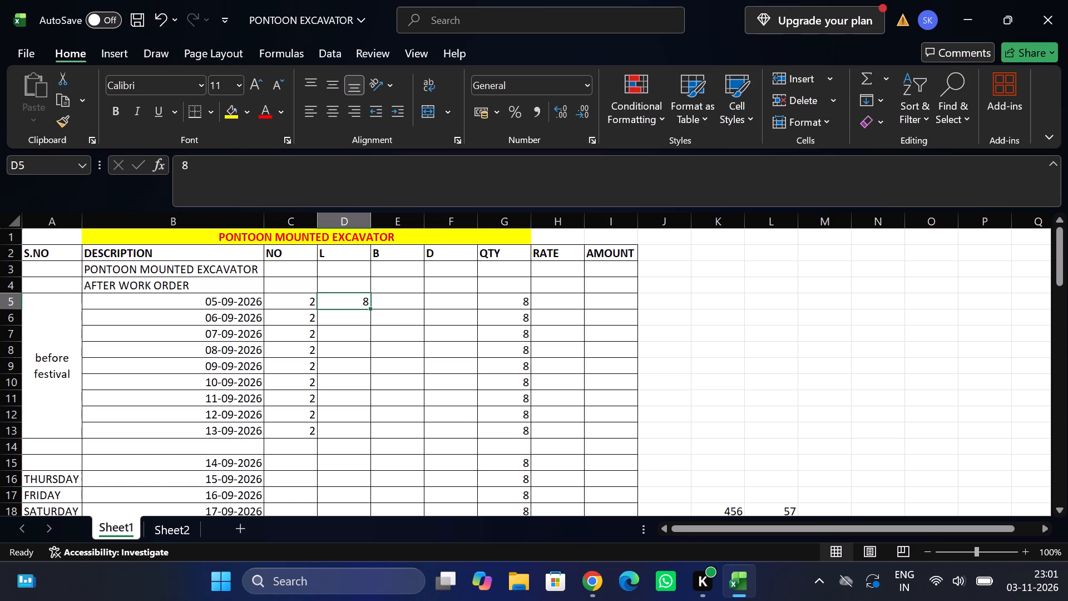
double_click(372, 308)
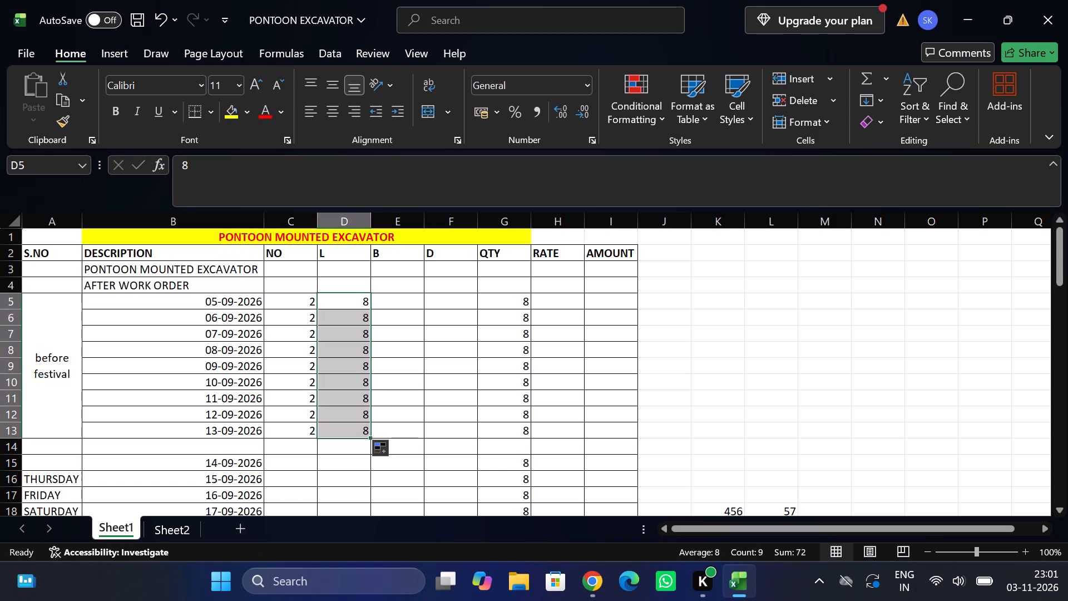
Replace the QTY for 05-09-2026 with the formula =D5*C5 and fill it down to 13-09-2026.
click(506, 302)
key(equal)
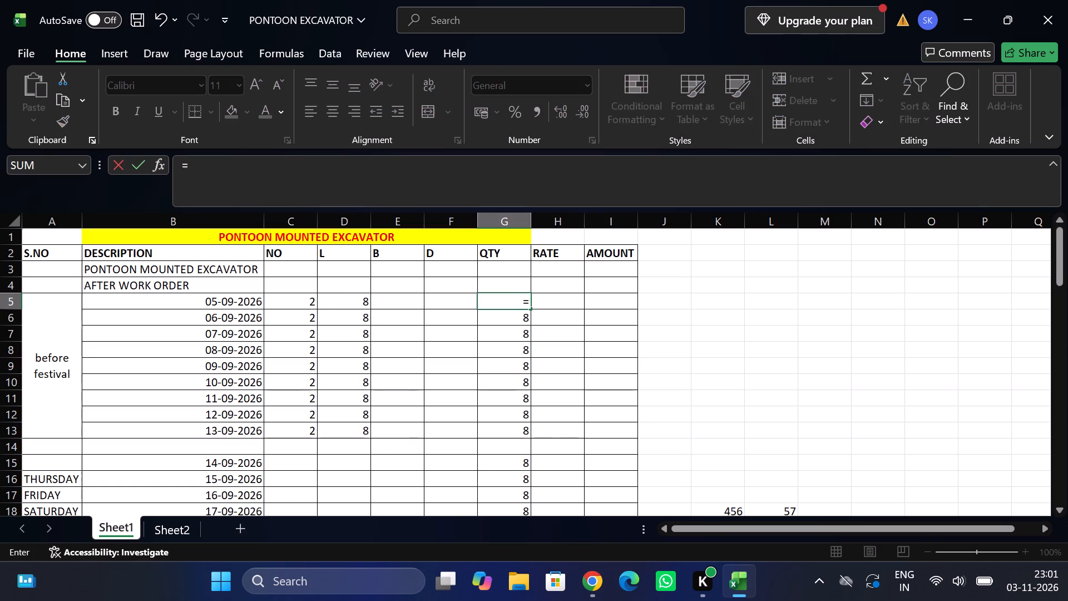
key(Left)
key(Left)
key(Left)
key(shift+asterisk)
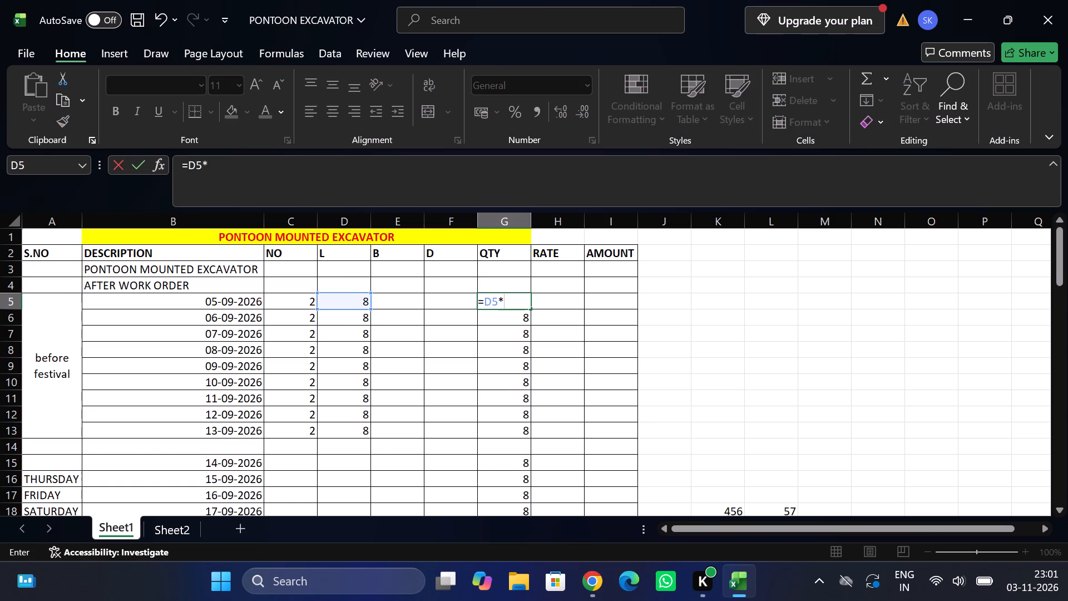
key(Left)
key(Left)
key(Left)
key(Left)
key(Return)
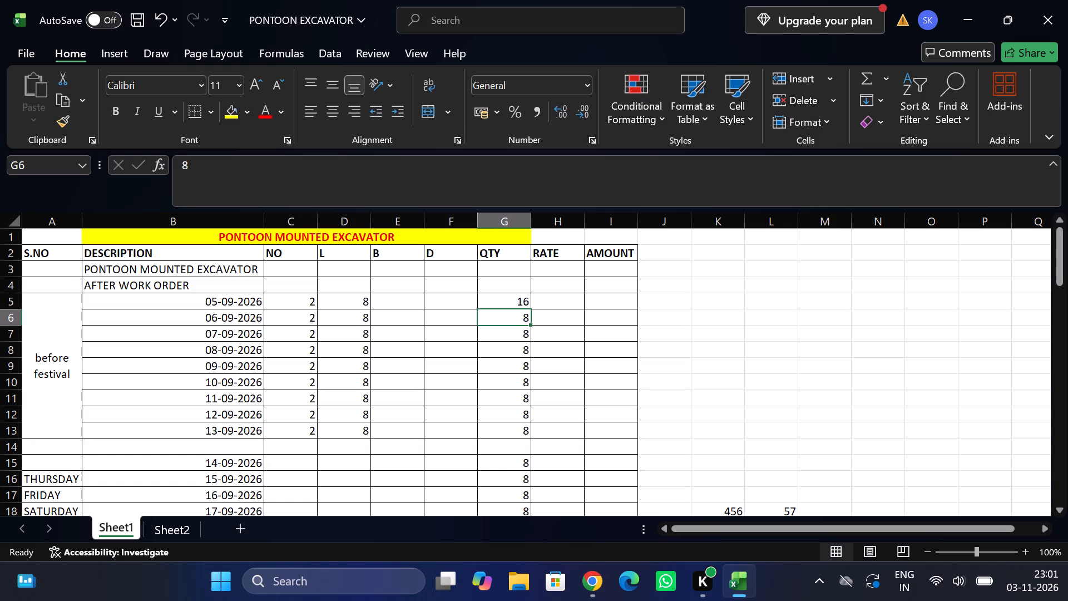
click(506, 302)
double_click(527, 307)
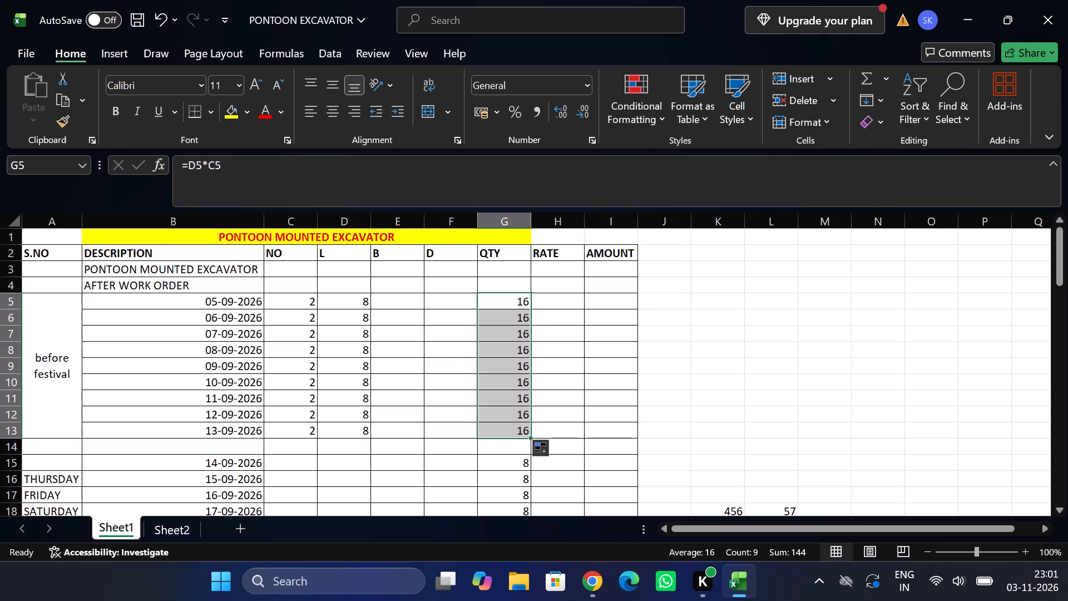
Mark the dates from 14-09-2026 to 29-09-2026 and insert a blank row above the 30-09-2026 entry.
scroll(270, 365, down, 1)
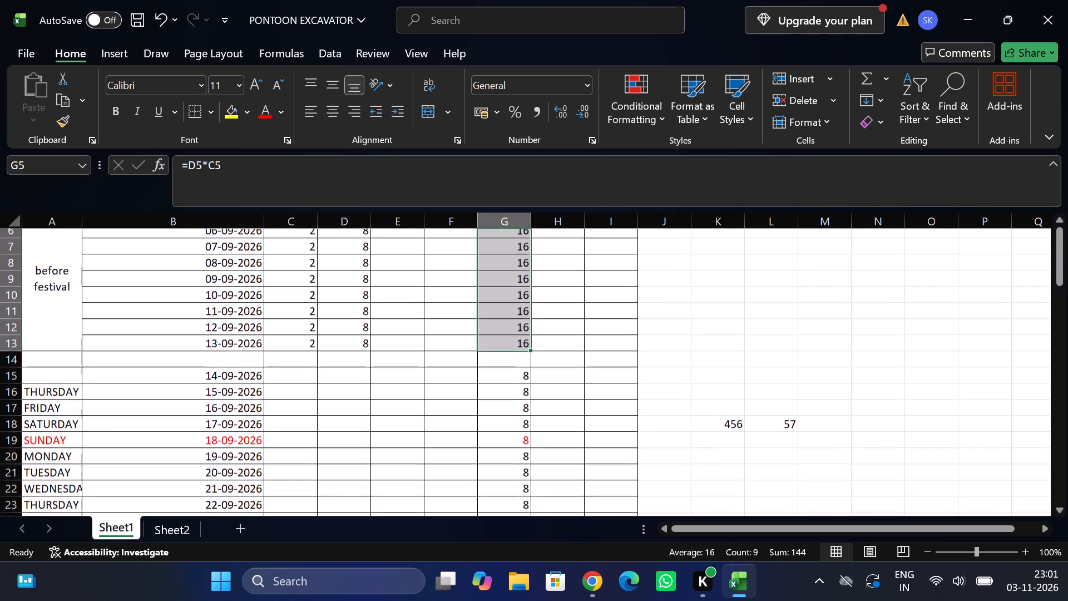
drag(239, 367, 239, 376)
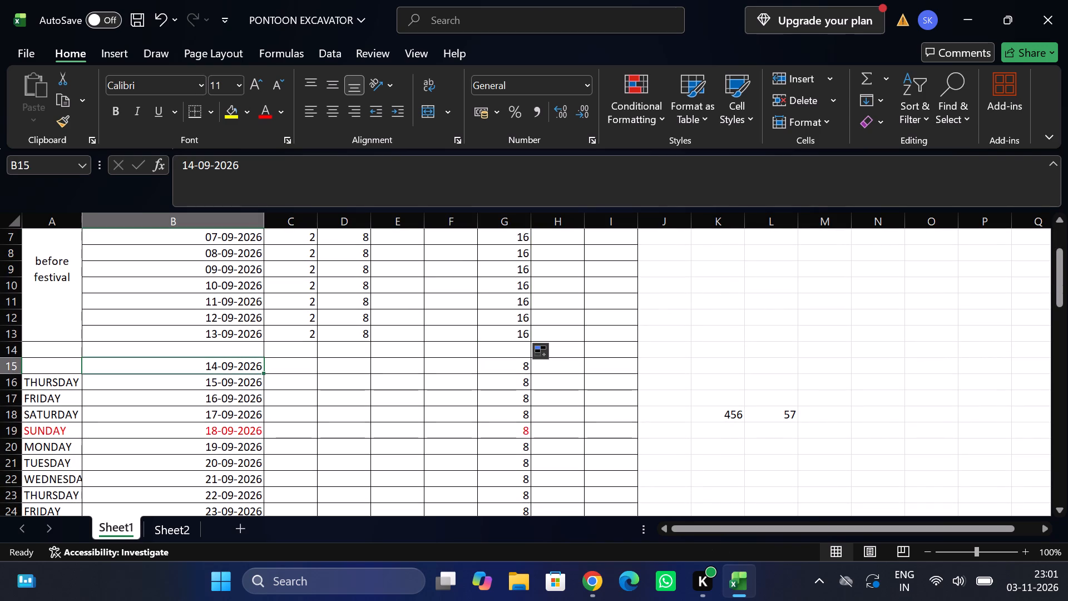
drag(239, 376, 233, 509)
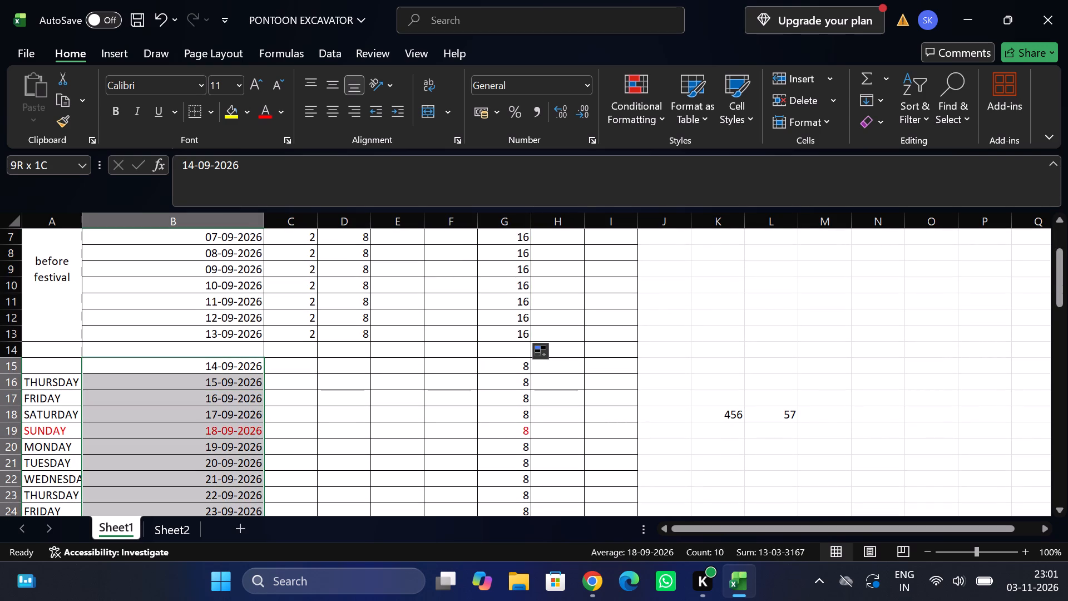
drag(233, 509, 232, 474)
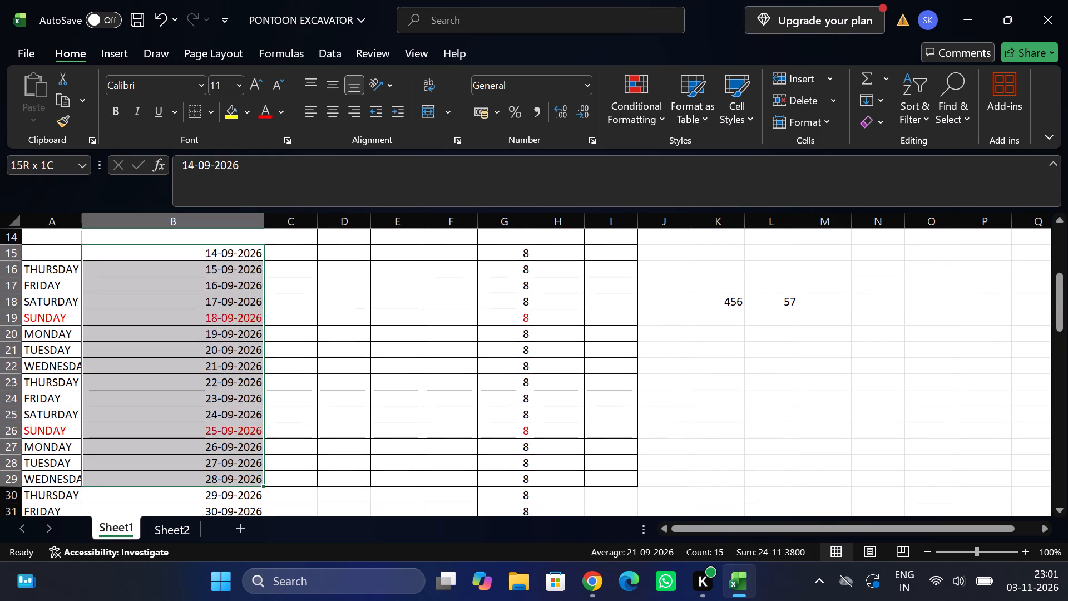
drag(232, 474, 231, 462)
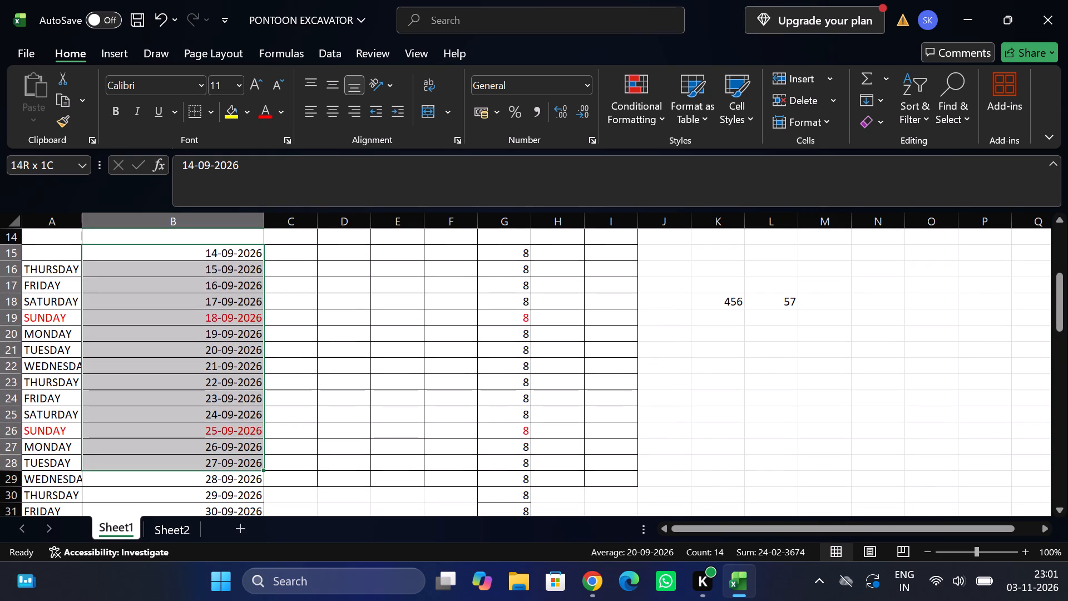
drag(231, 462, 231, 486)
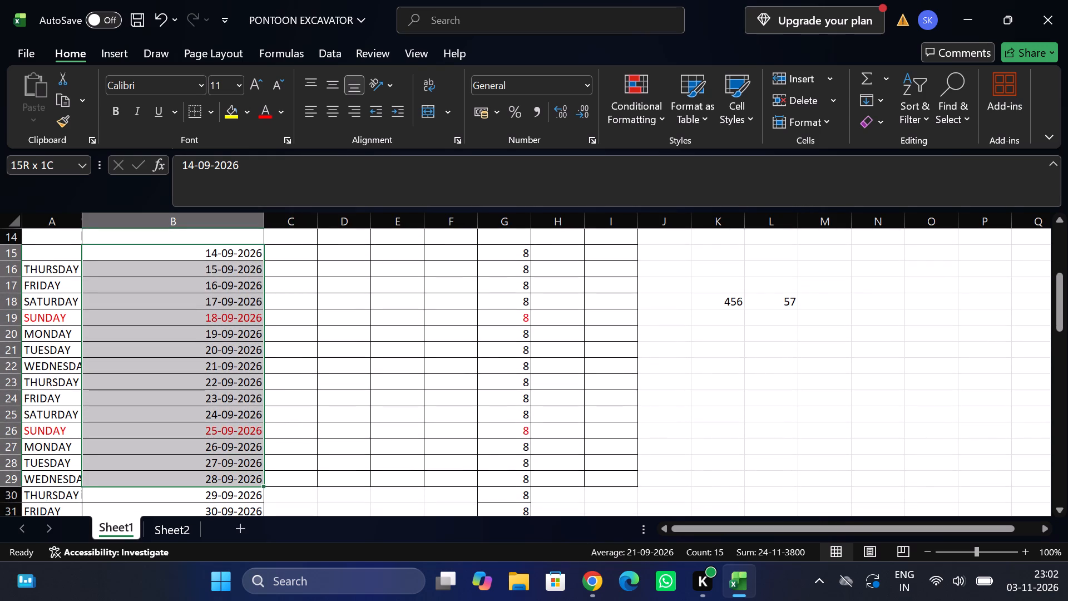
drag(231, 486, 230, 495)
scroll(230, 495, down, 1)
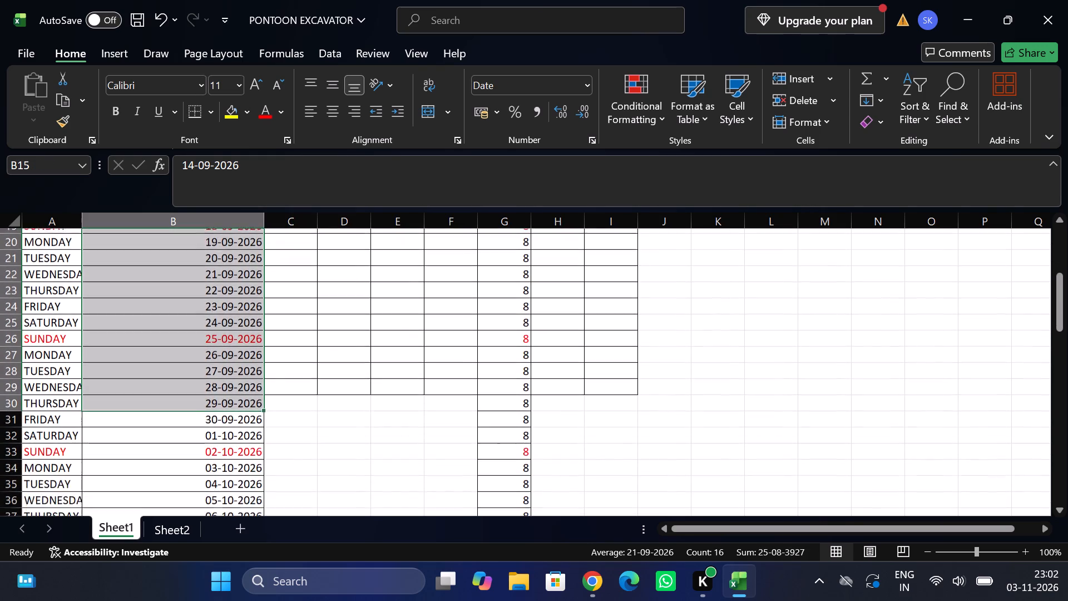
scroll(230, 495, down, 2)
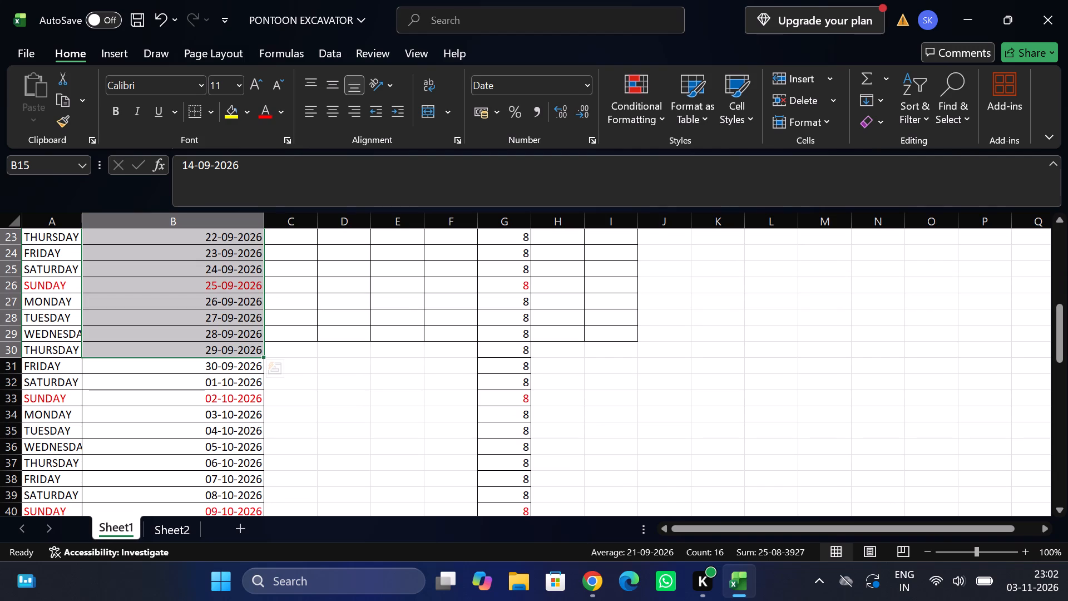
click(11, 366)
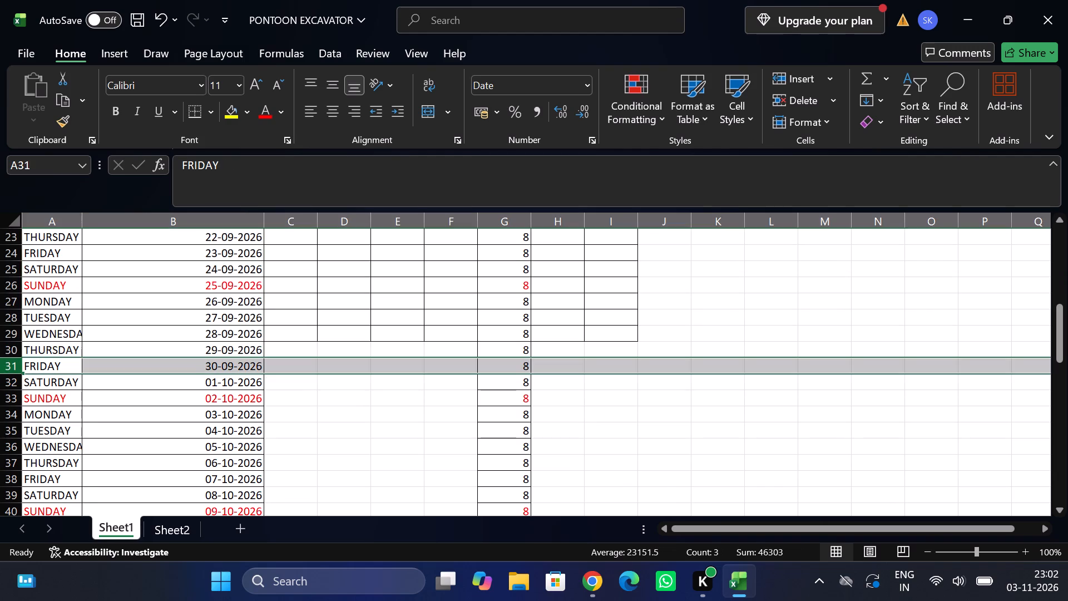
right_click(11, 366)
click(76, 200)
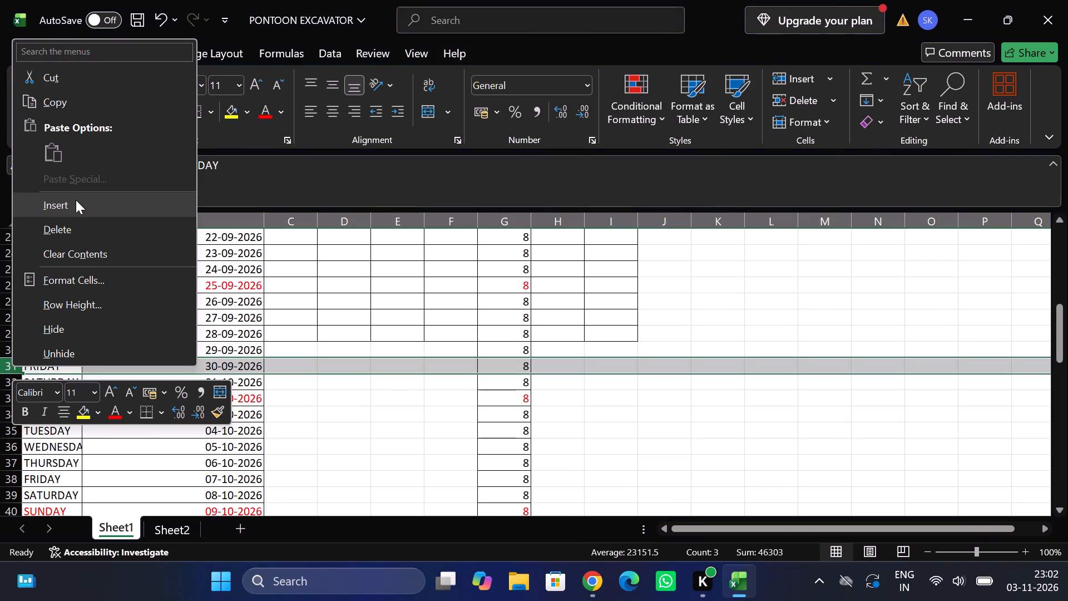
Insert a second blank row above the 30-09-2026 entry.
key(ctrl+y)
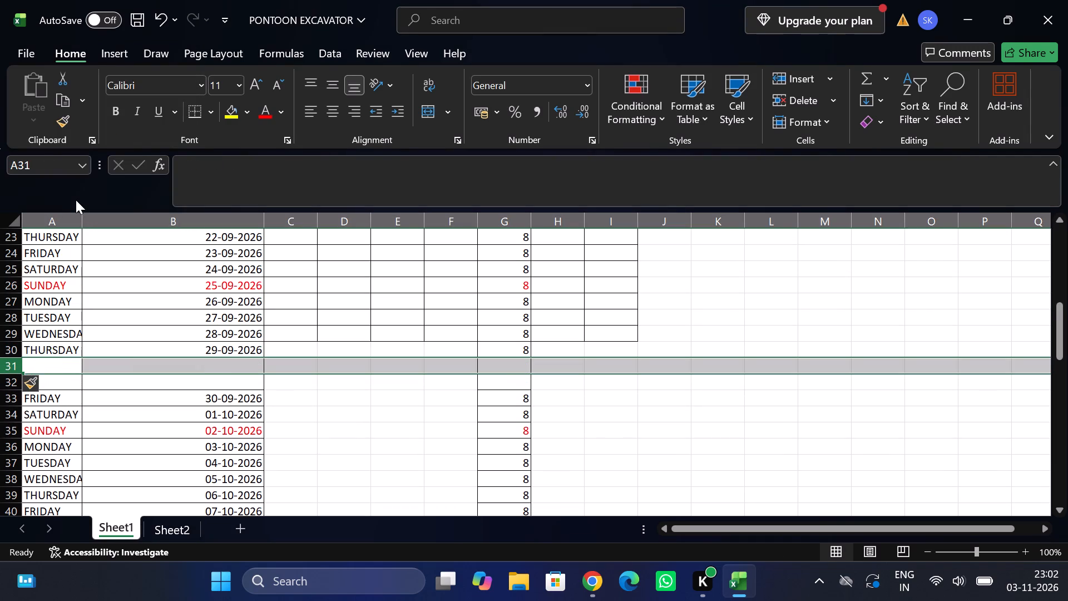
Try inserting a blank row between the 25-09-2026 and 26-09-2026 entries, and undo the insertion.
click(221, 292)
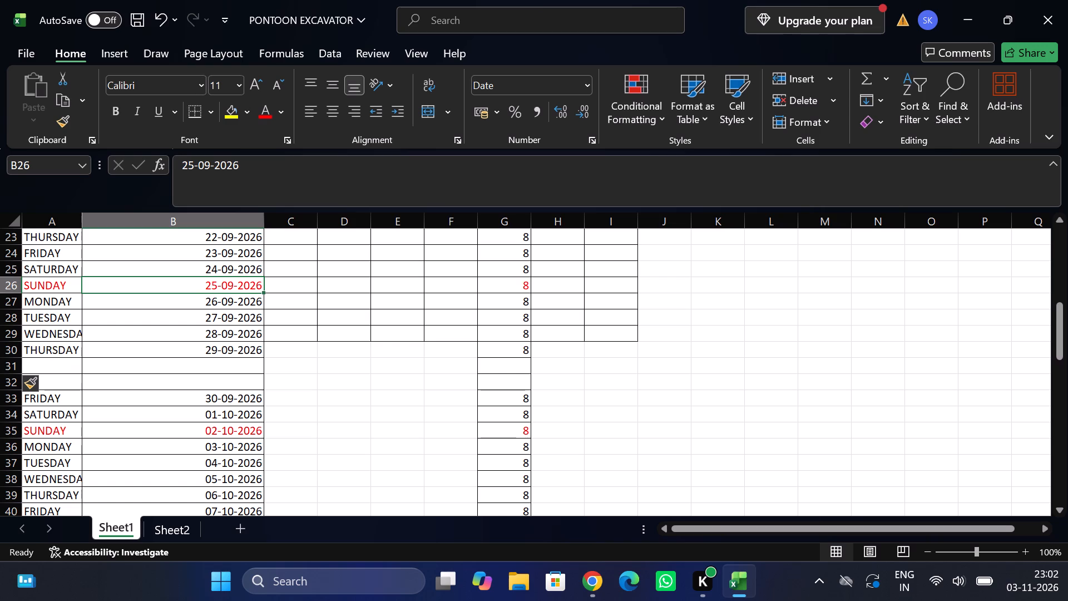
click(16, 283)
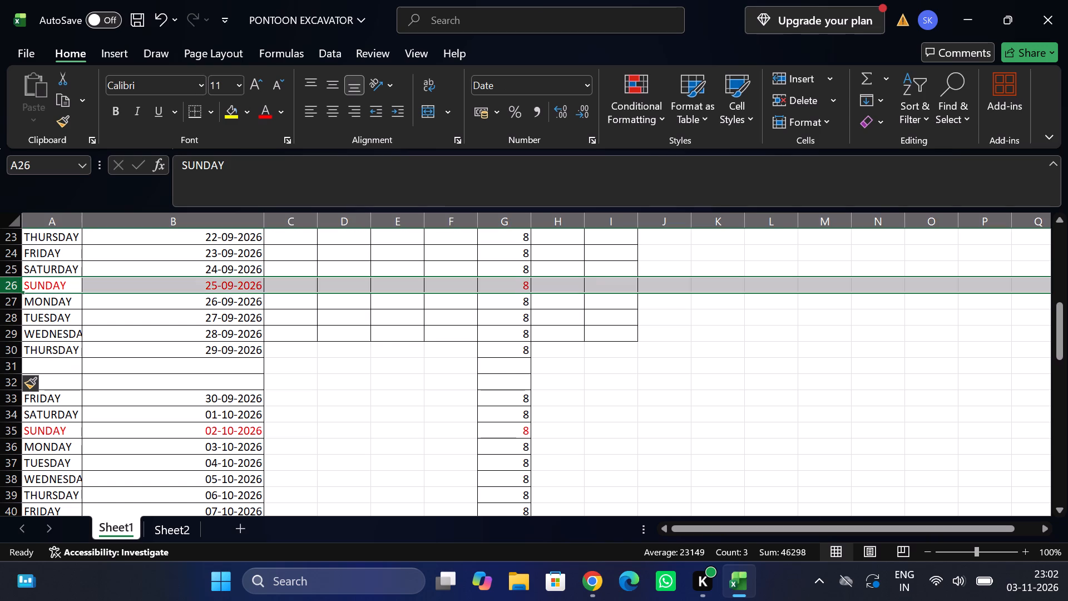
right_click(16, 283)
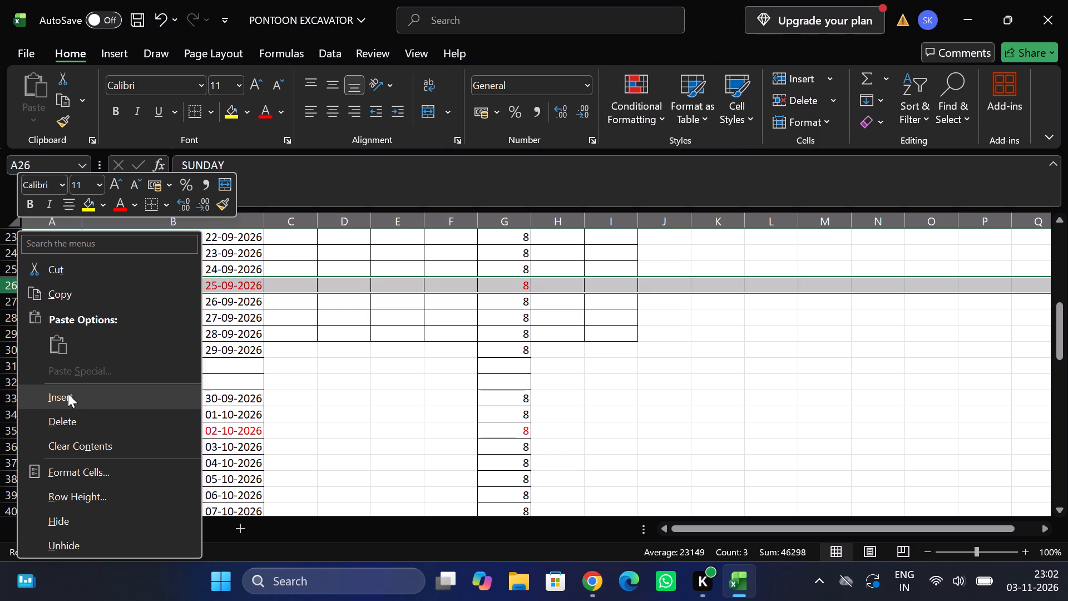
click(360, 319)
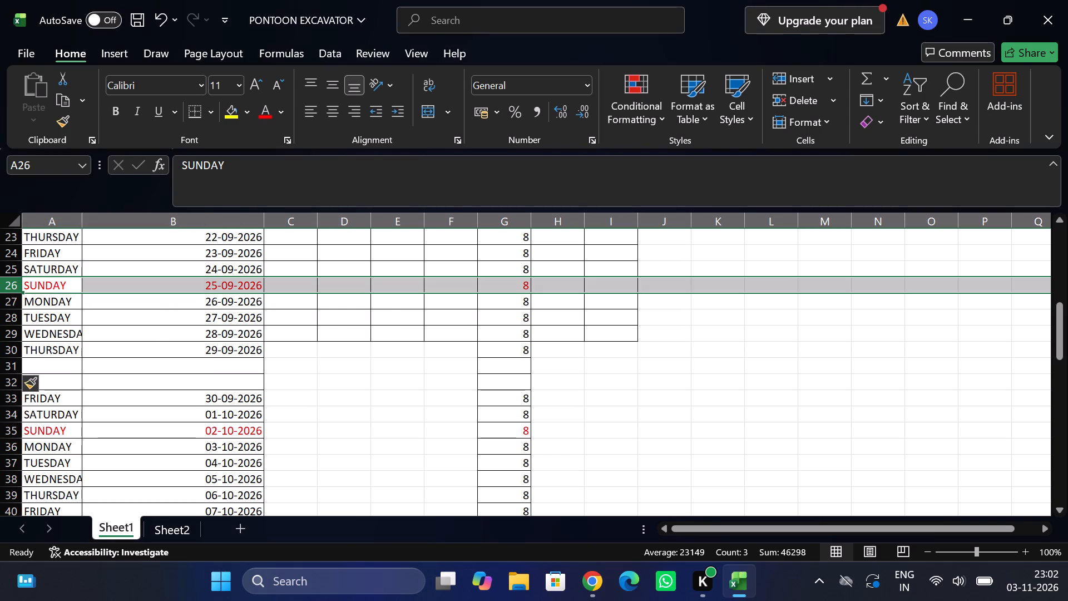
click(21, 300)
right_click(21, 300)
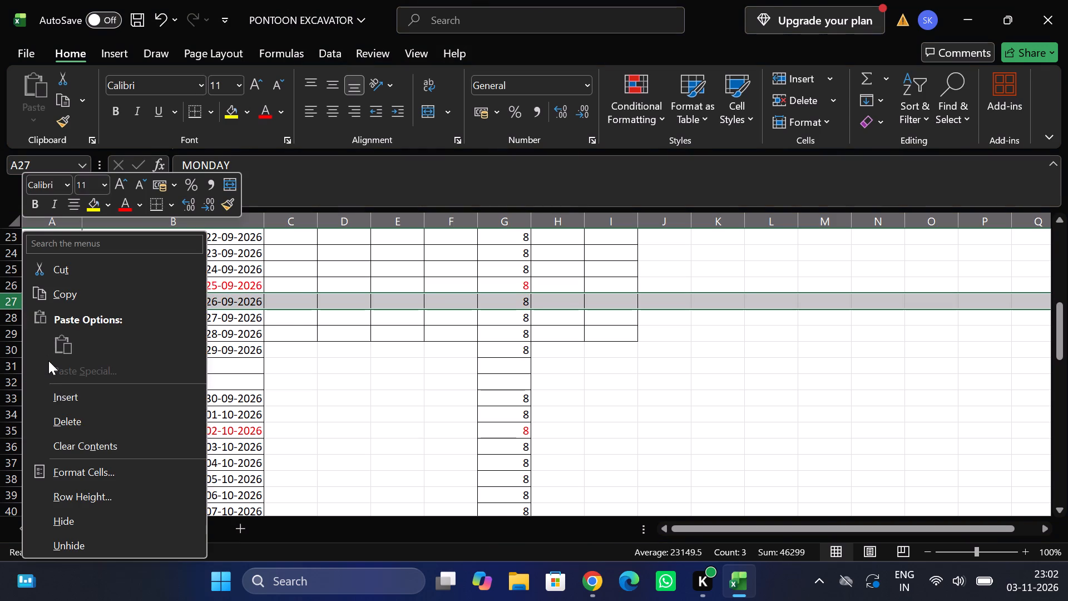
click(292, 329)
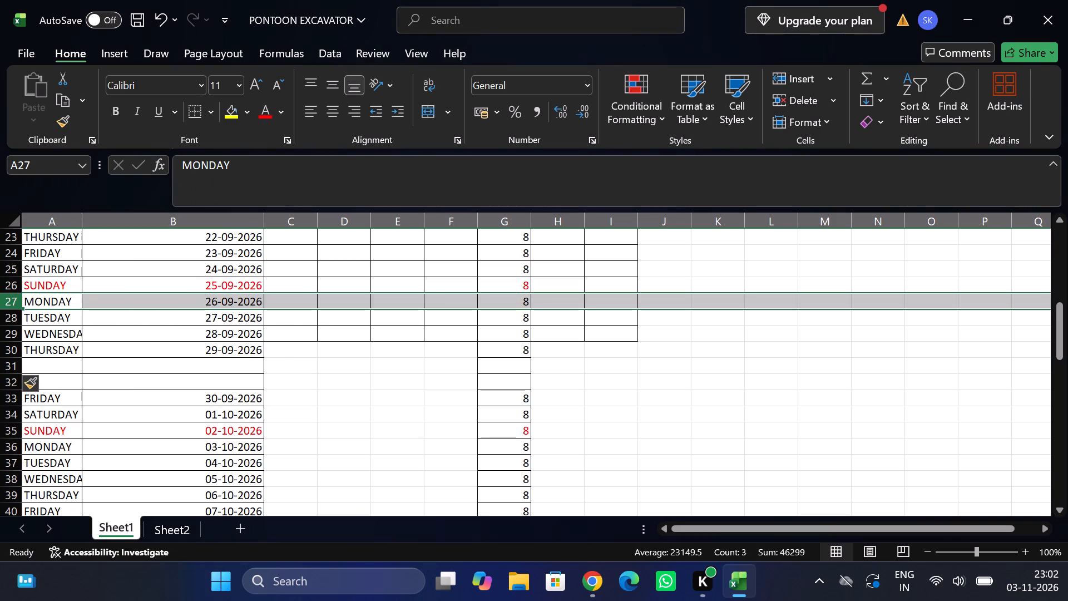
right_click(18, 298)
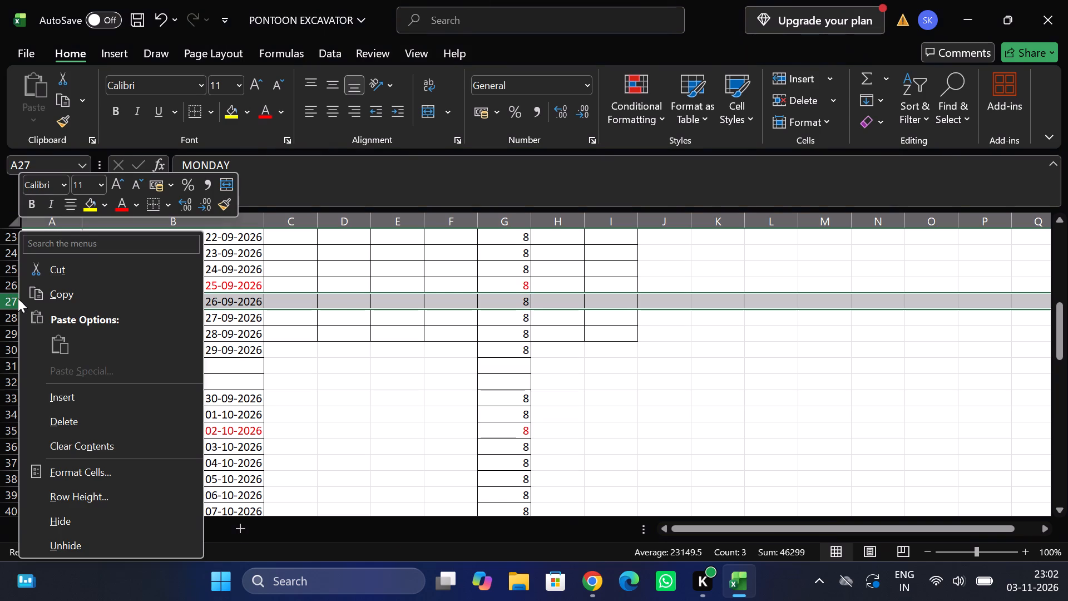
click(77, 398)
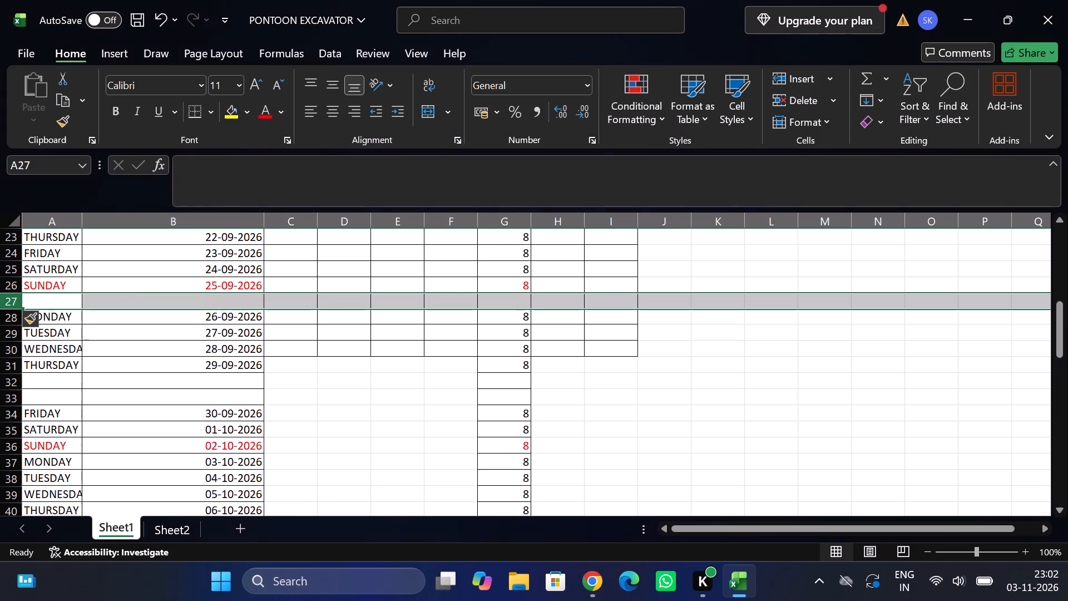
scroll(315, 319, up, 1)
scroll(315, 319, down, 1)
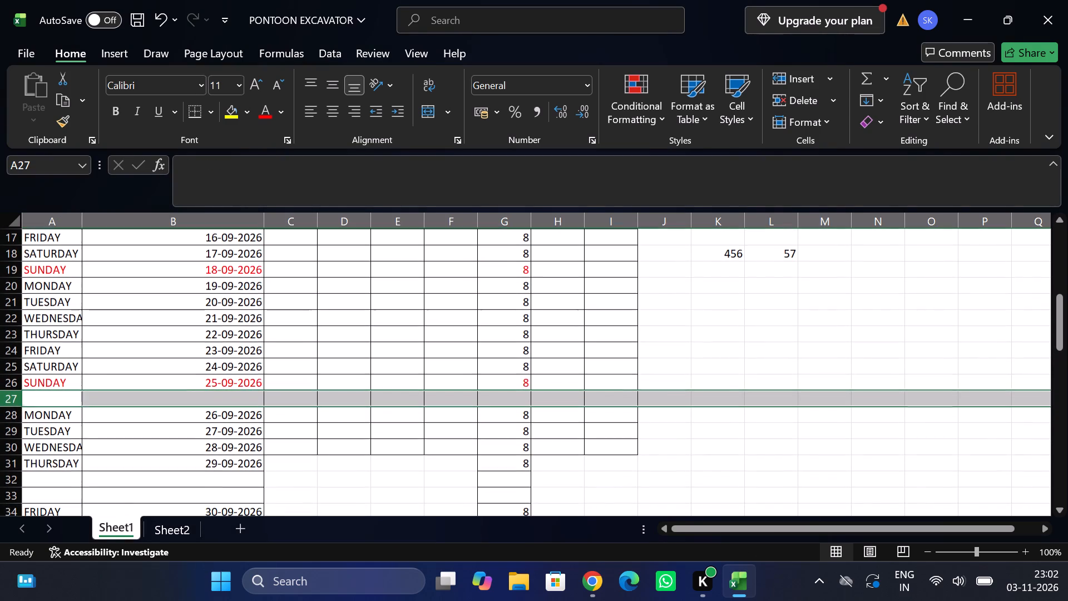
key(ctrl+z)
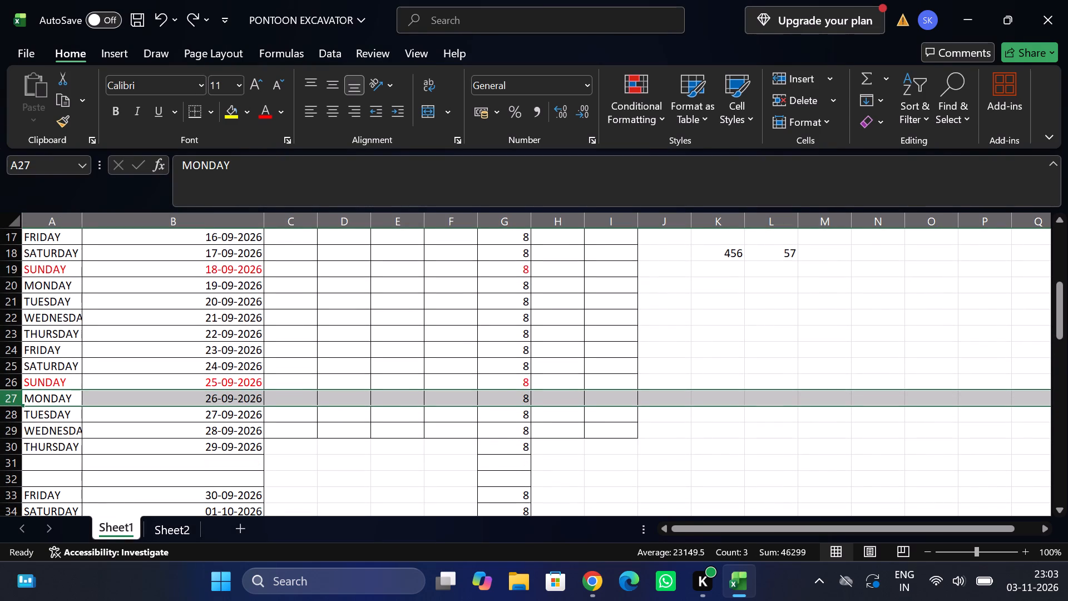
Enter 3 in the NO column for 14-09-2026 and 15-09-2026 and fill it down to 29-09-2026.
scroll(394, 303, up, 1)
click(308, 285)
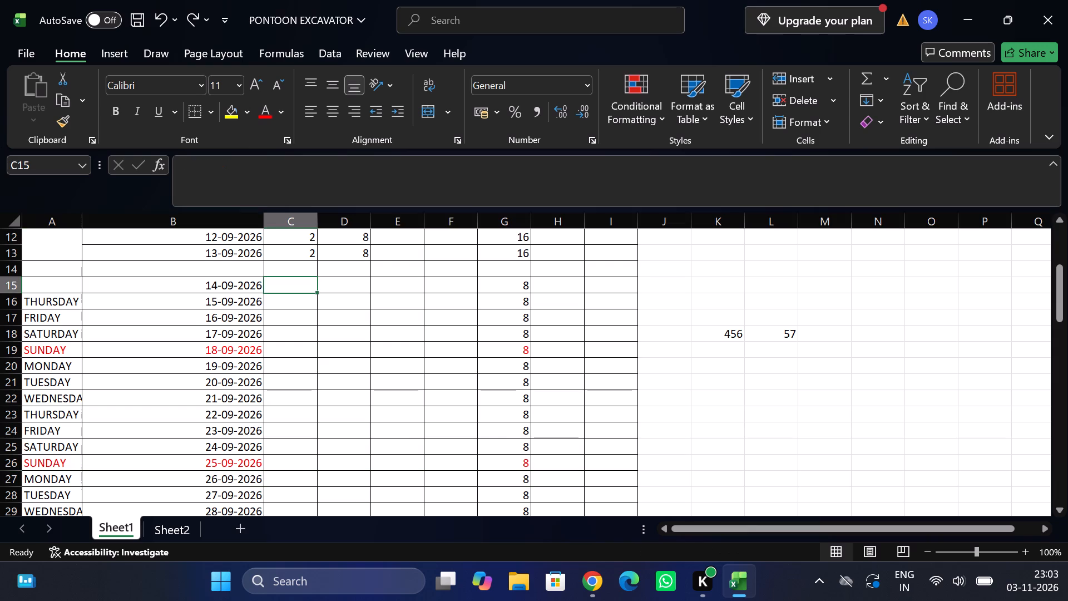
key(Down)
key(3)
key(Up)
key(3)
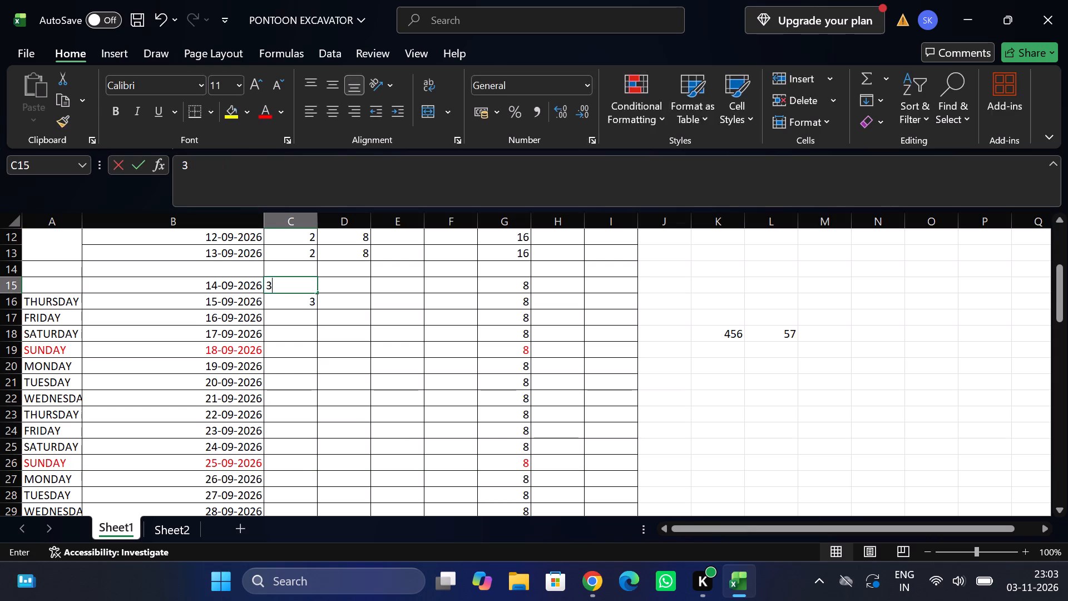
key(Down)
key(Up)
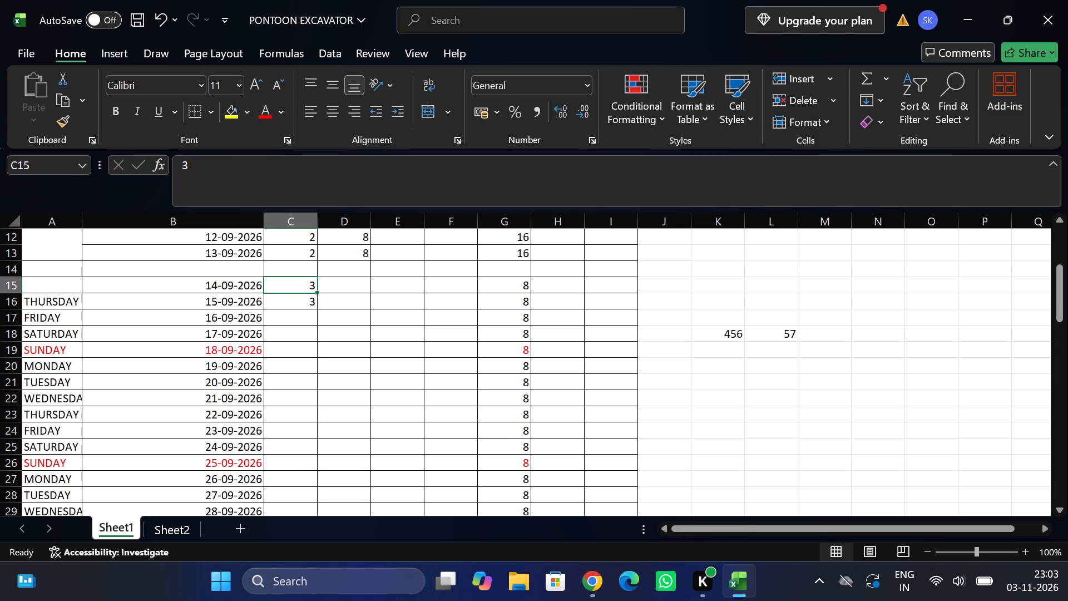
double_click(317, 295)
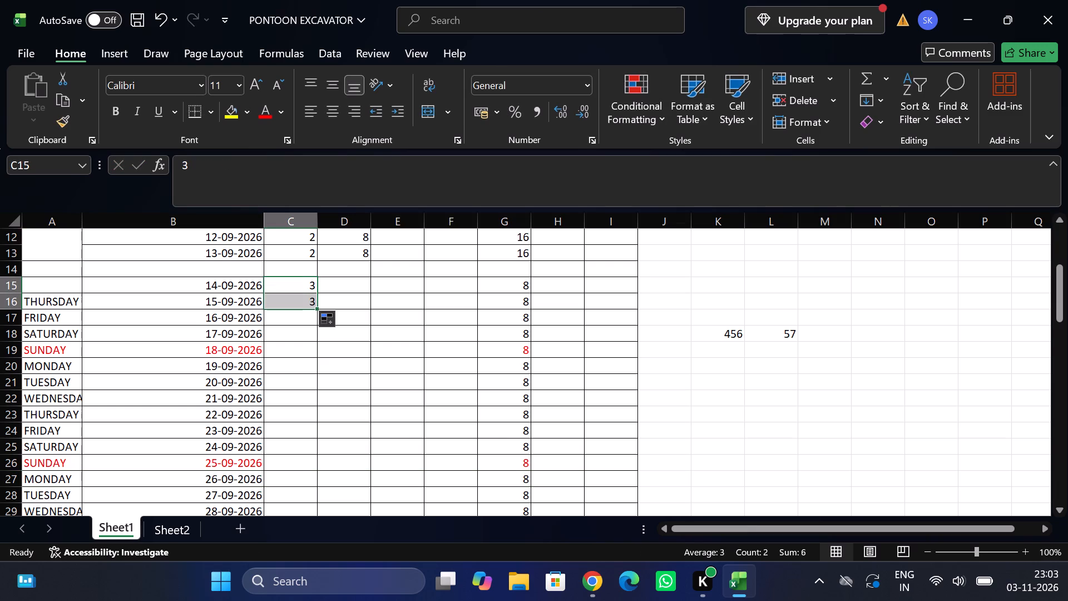
double_click(315, 308)
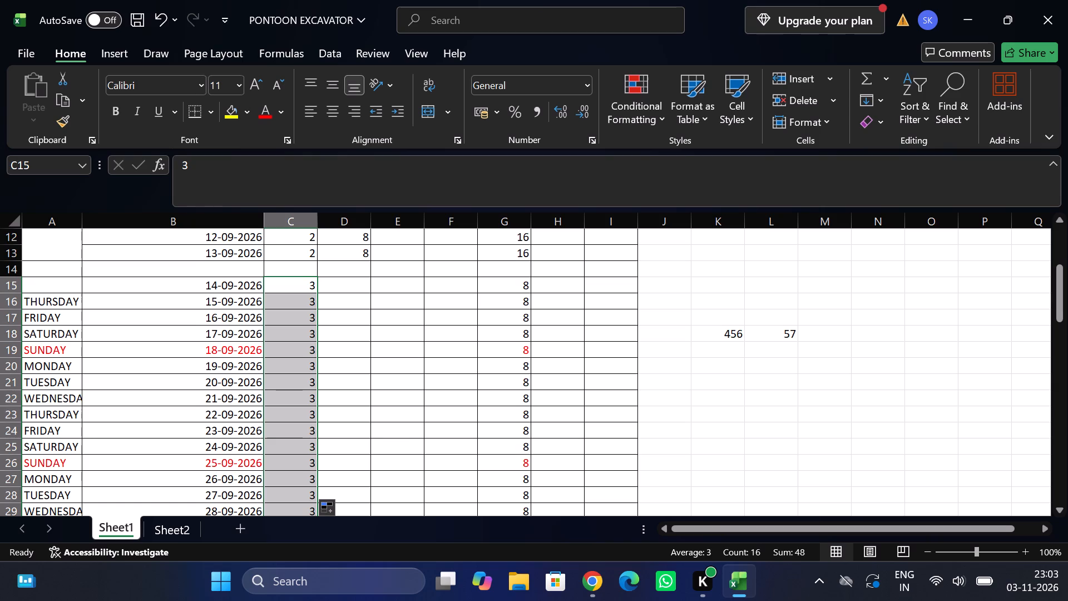
scroll(315, 308, down, 1)
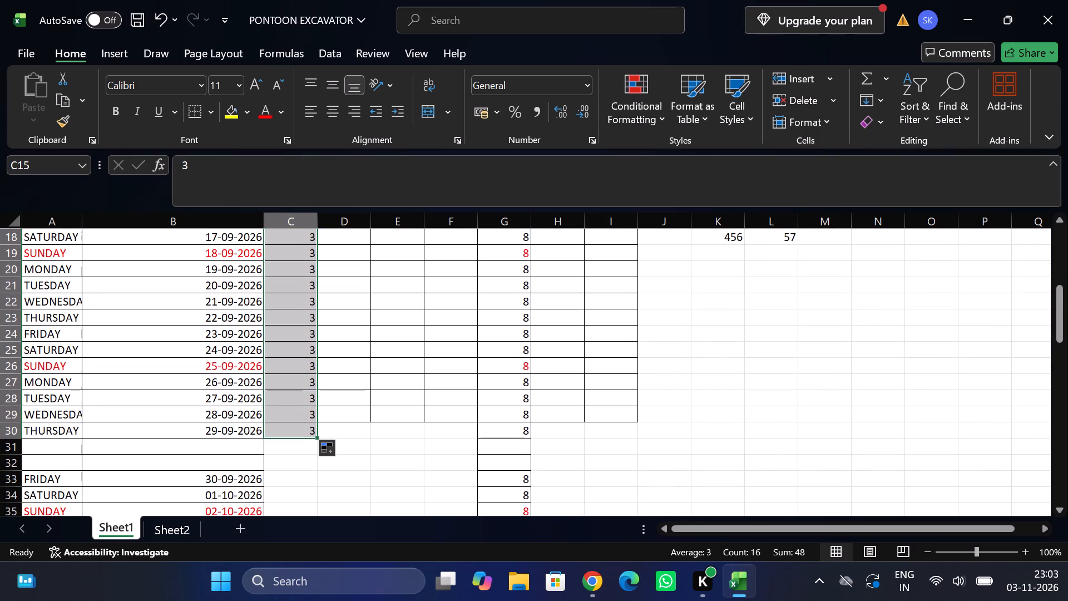
Enter 8 in the L column for 14-09-2026 and fill it down to 29-09-2026.
scroll(382, 306, up, 1)
click(350, 271)
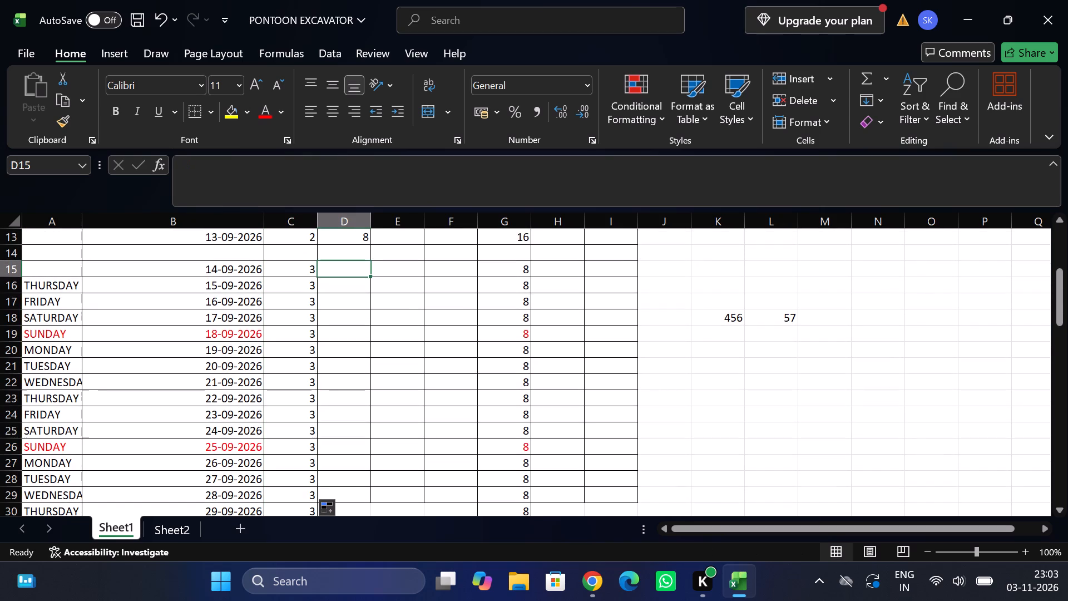
key(8)
key(Down)
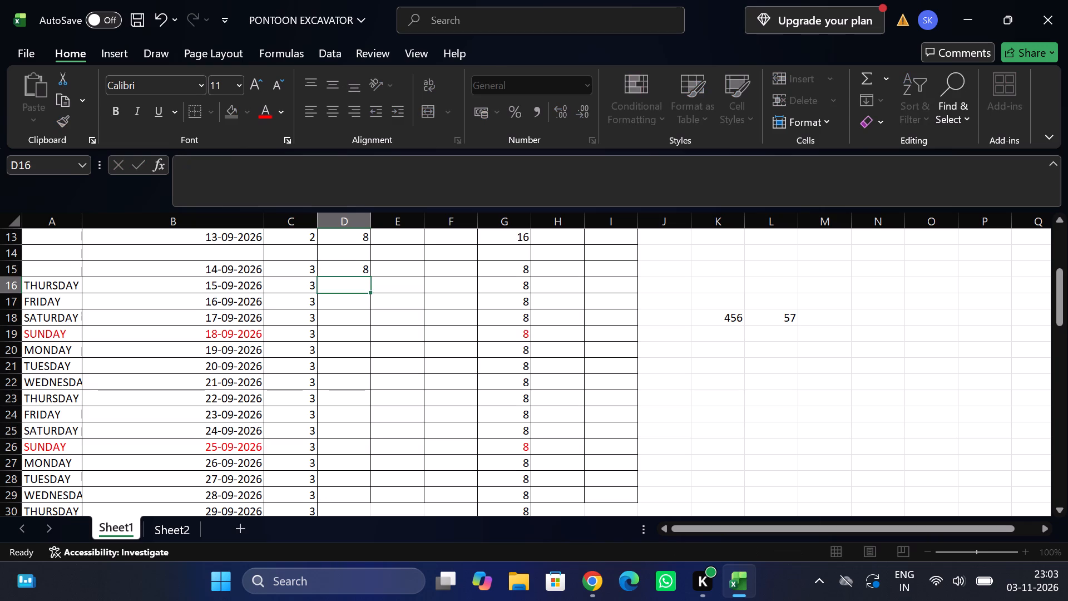
key(Up)
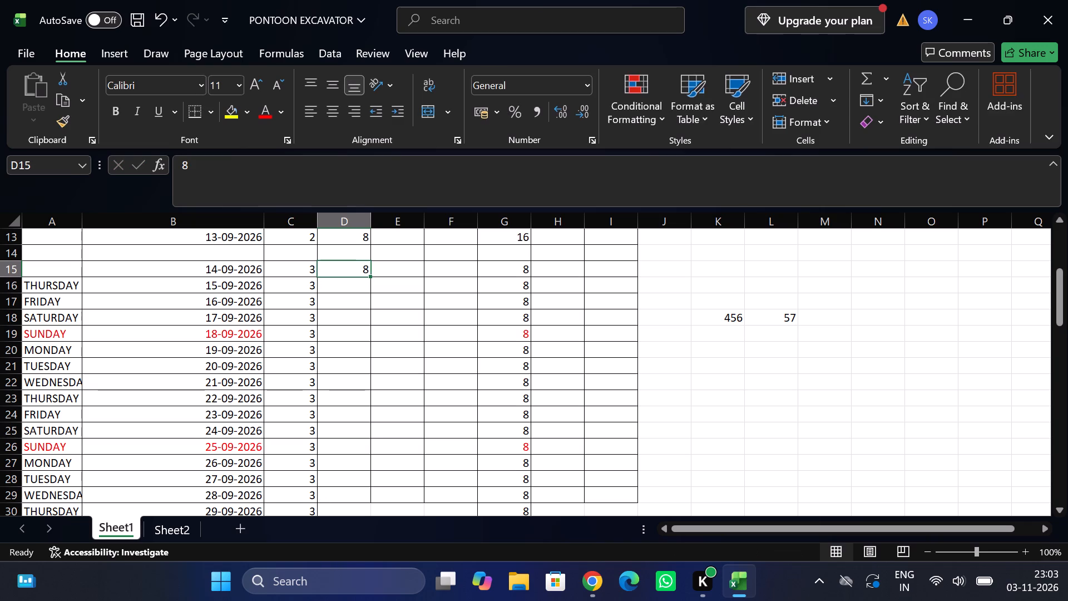
double_click(368, 277)
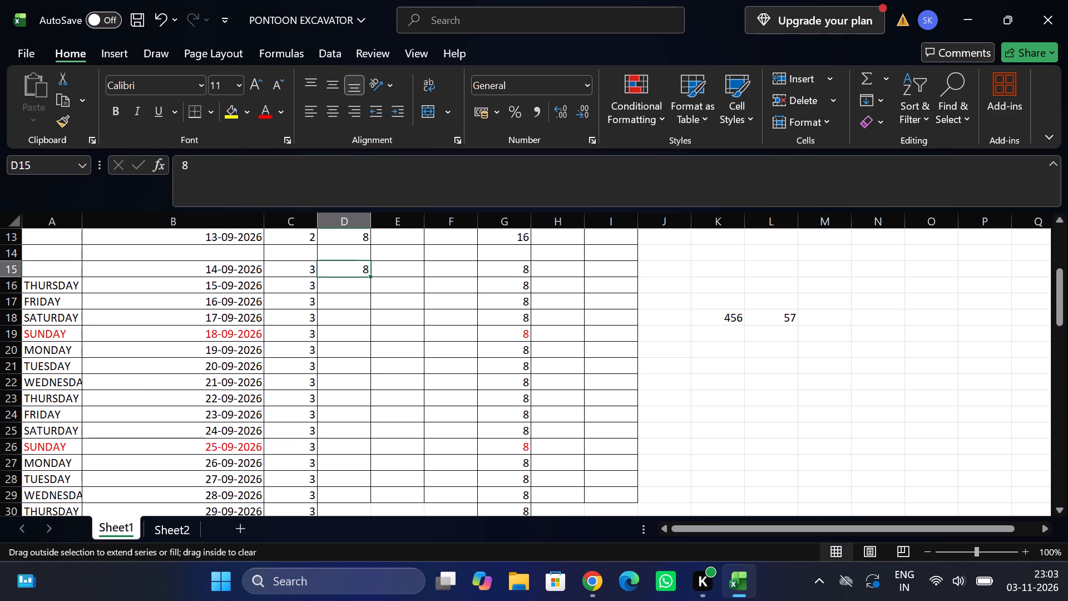
Replace the QTY for 14-09-2026 with the formula =C15*D15 and fill it down to 29-09-2026.
click(515, 267)
key(equal)
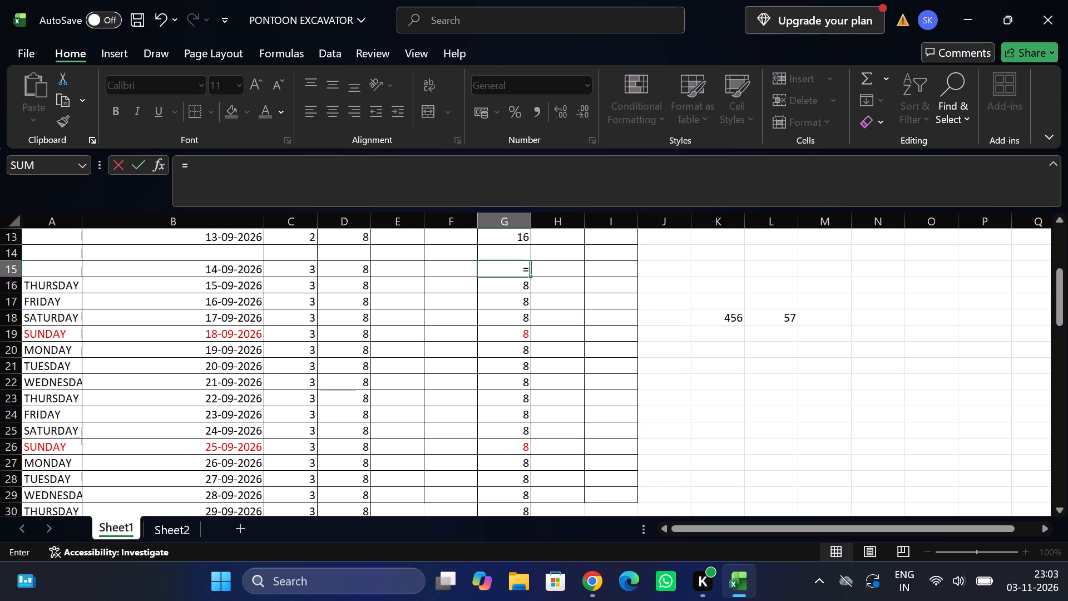
key(Left)
key(Left)
key(Left)
key(Left)
key(shift+asterisk)
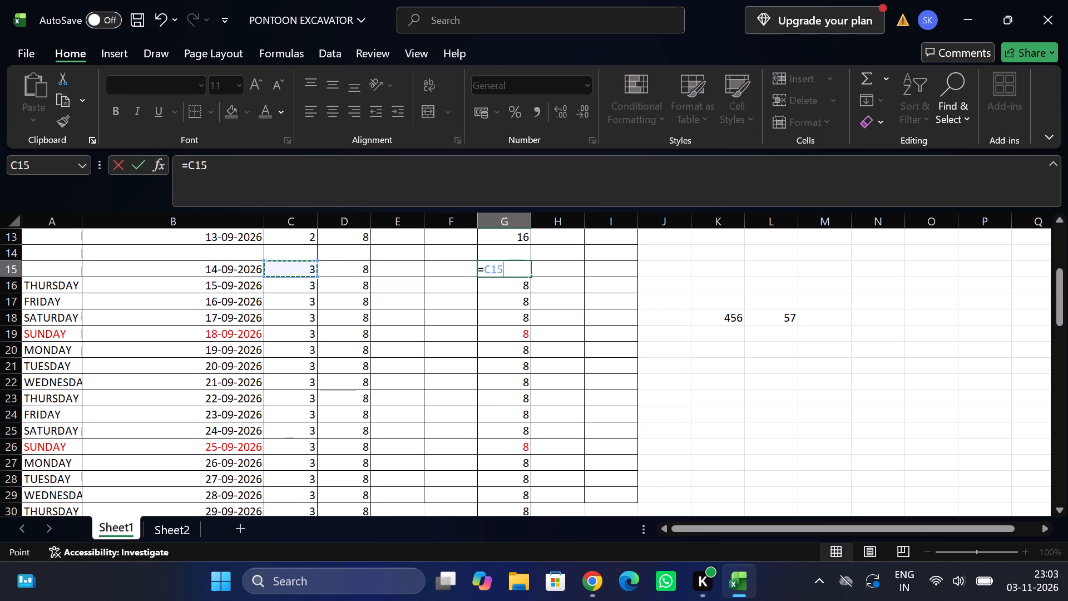
key(Left)
key(Left)
key(Left)
key(Return)
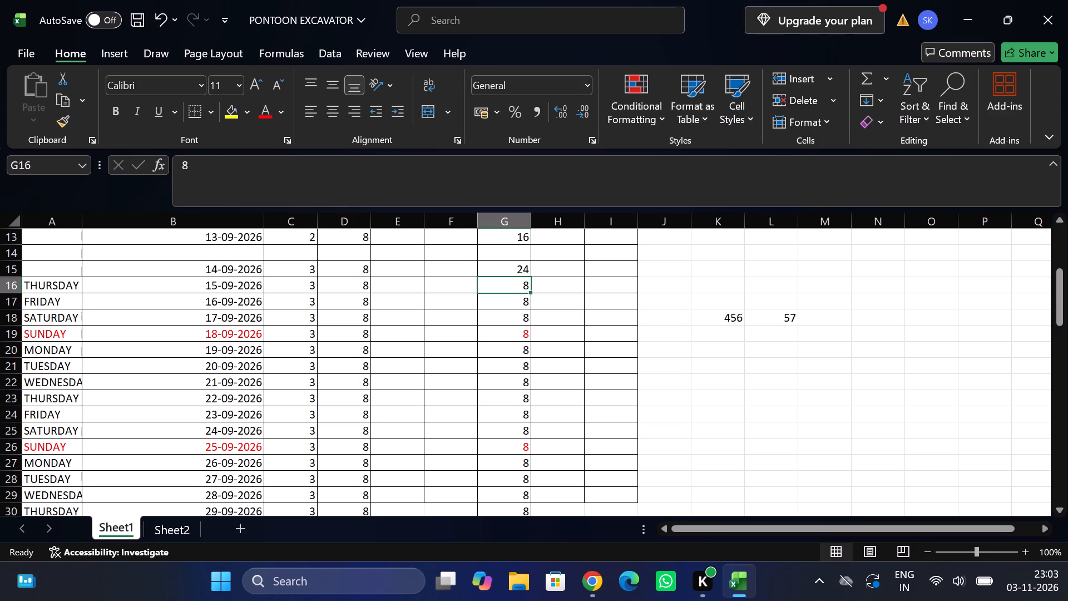
click(515, 267)
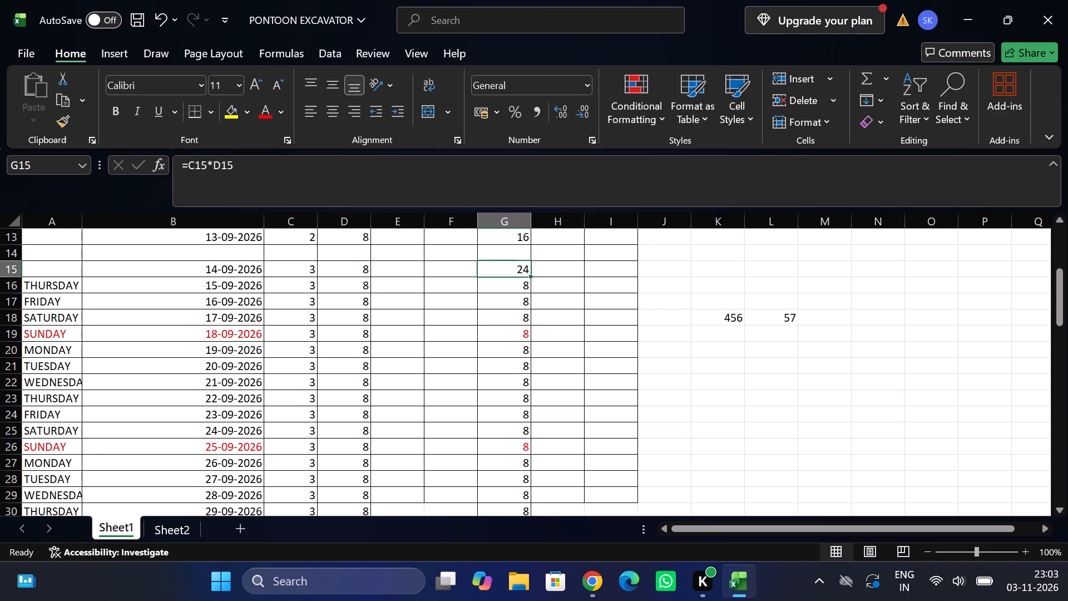
double_click(529, 277)
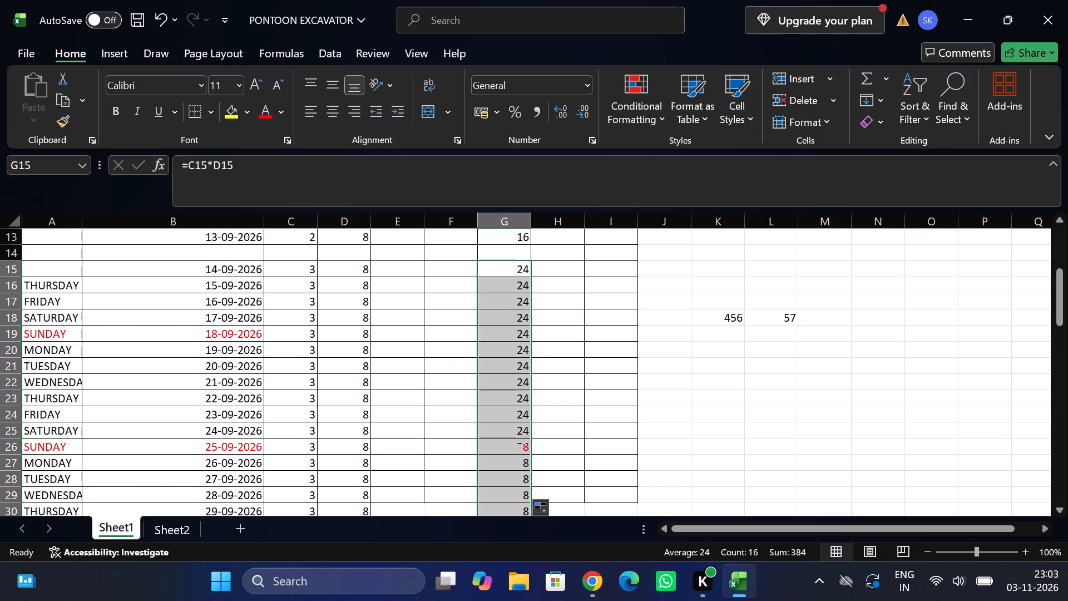
Apply all borders to the two empty cells E30 and F30 in the 29-09-2026 row.
scroll(529, 277, down, 1)
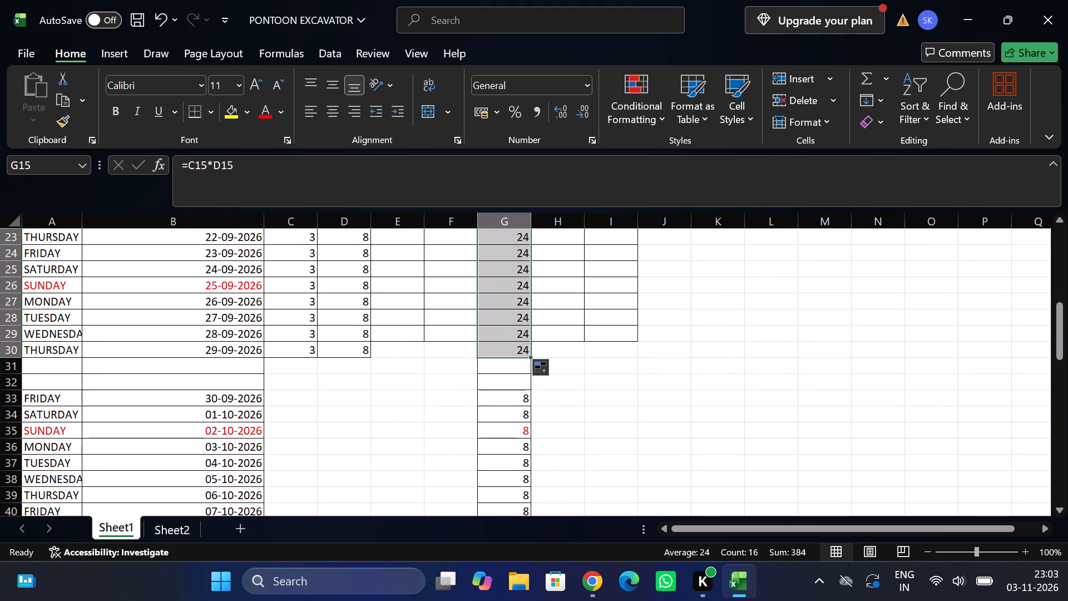
drag(400, 348, 433, 343)
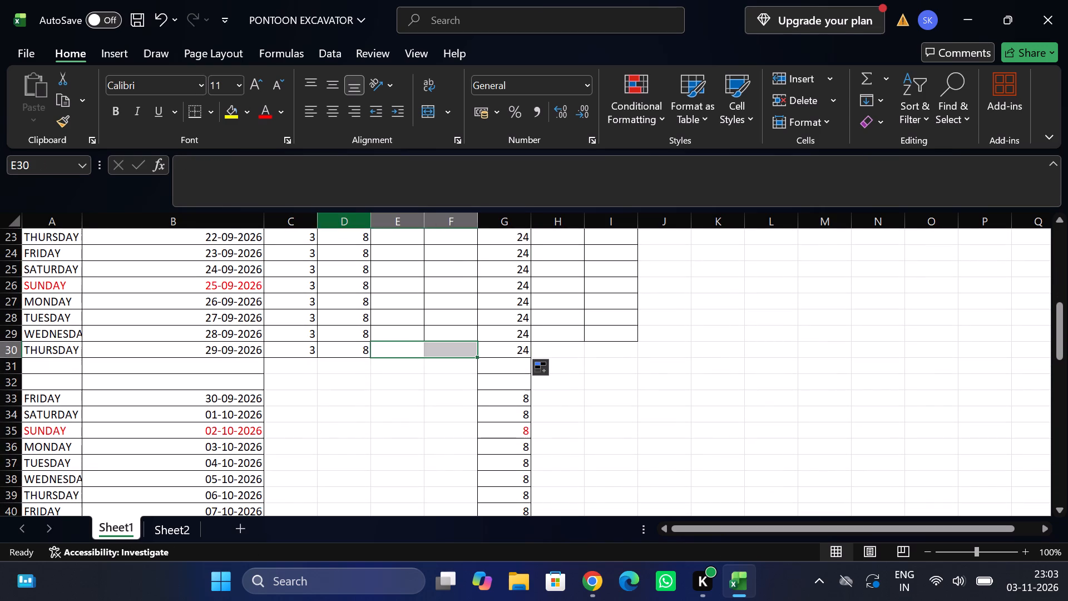
click(214, 110)
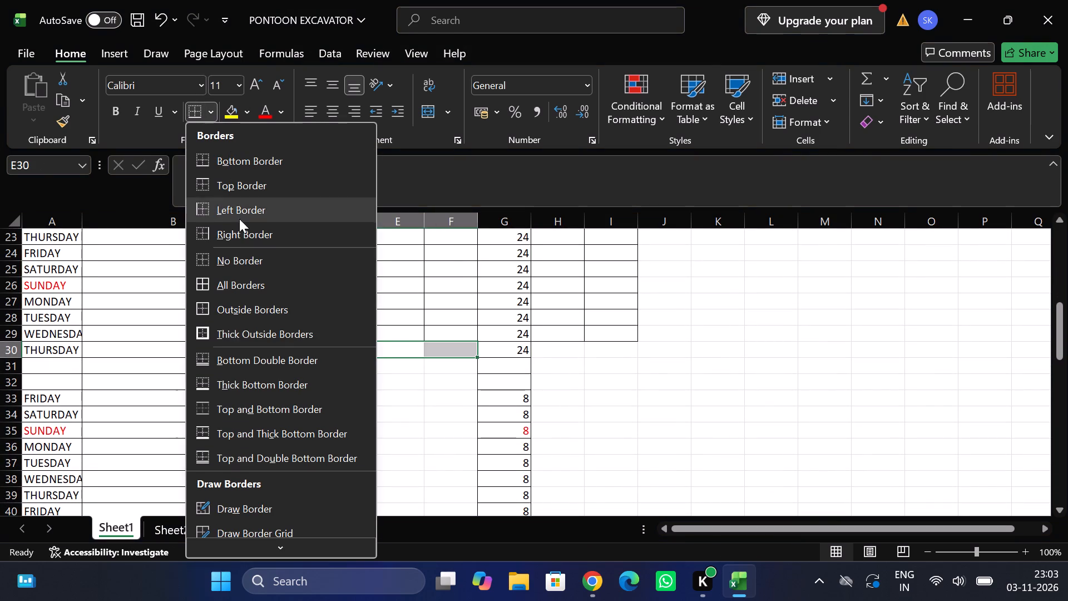
click(236, 275)
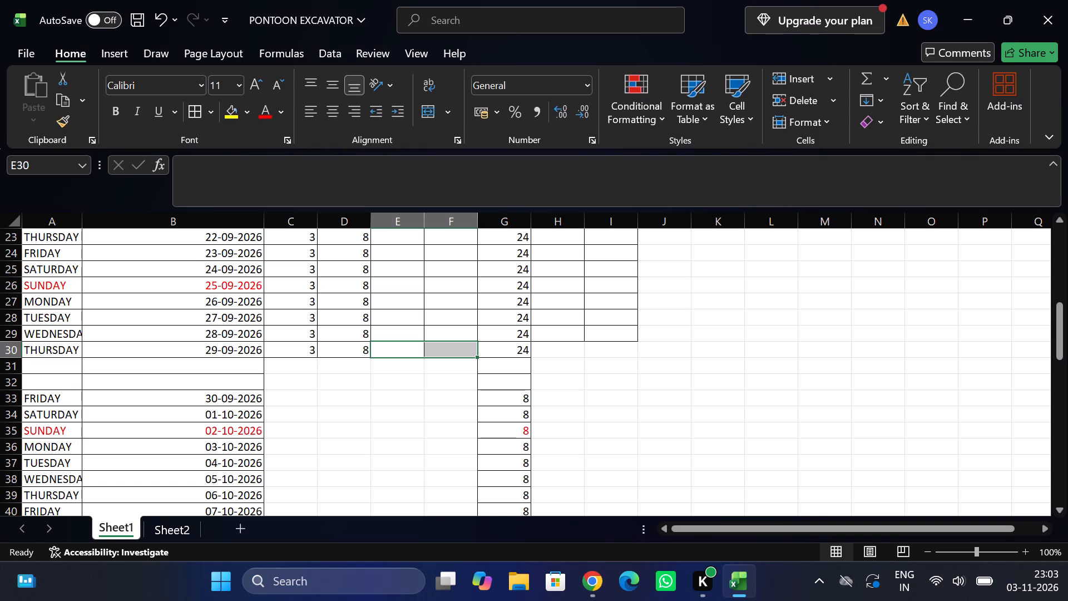
Delete rows 33 to 61, covering the dates 30-09-2026 to 27-10-2026 and the totals row beneath them.
drag(6, 396, 3, 482)
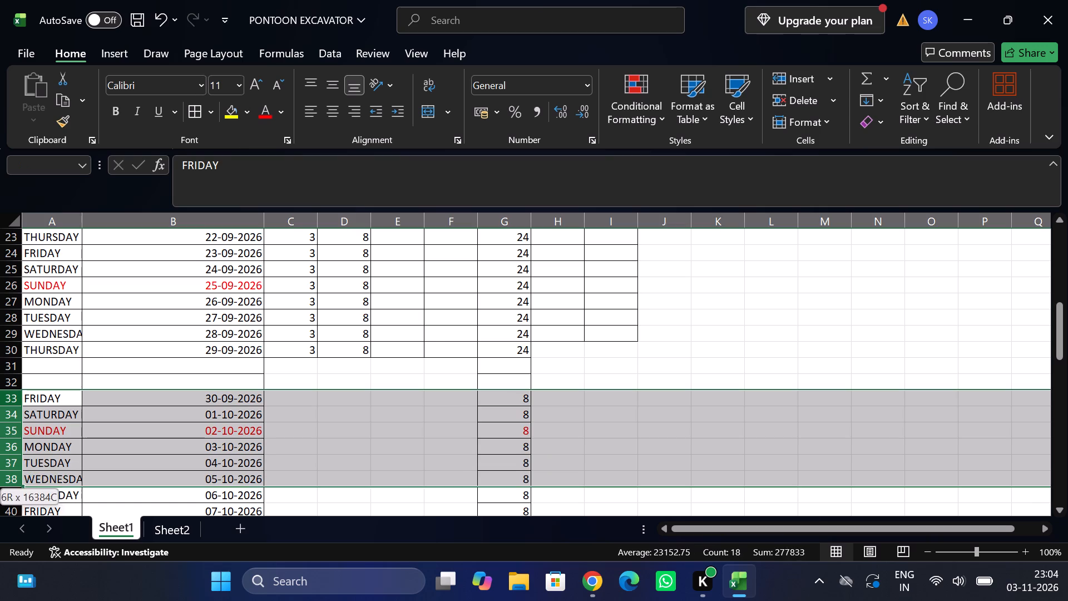
drag(3, 482, 0, 505)
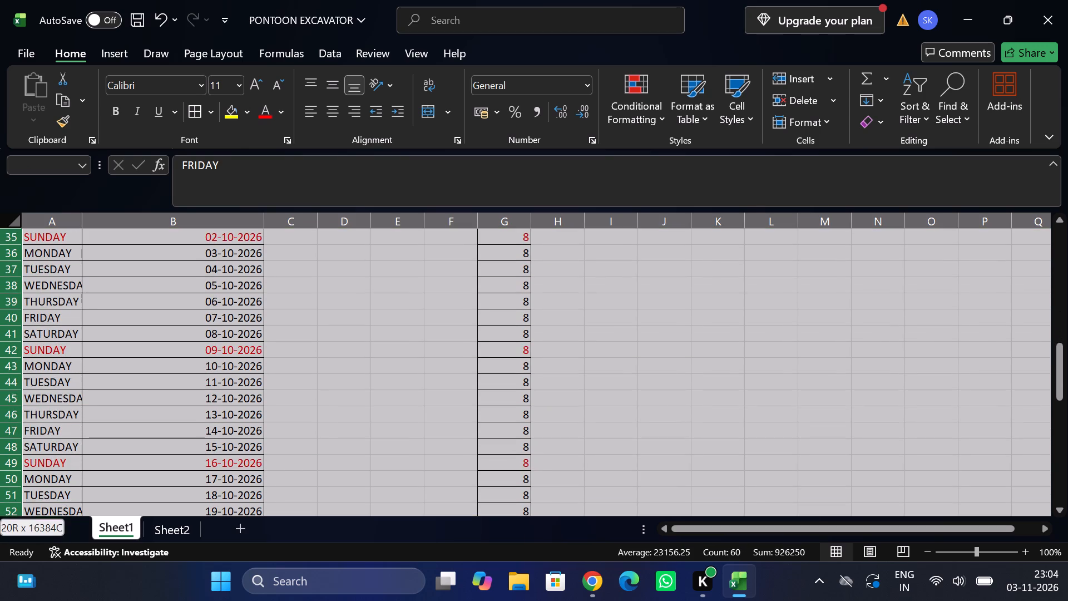
drag(0, 505, 0, 526)
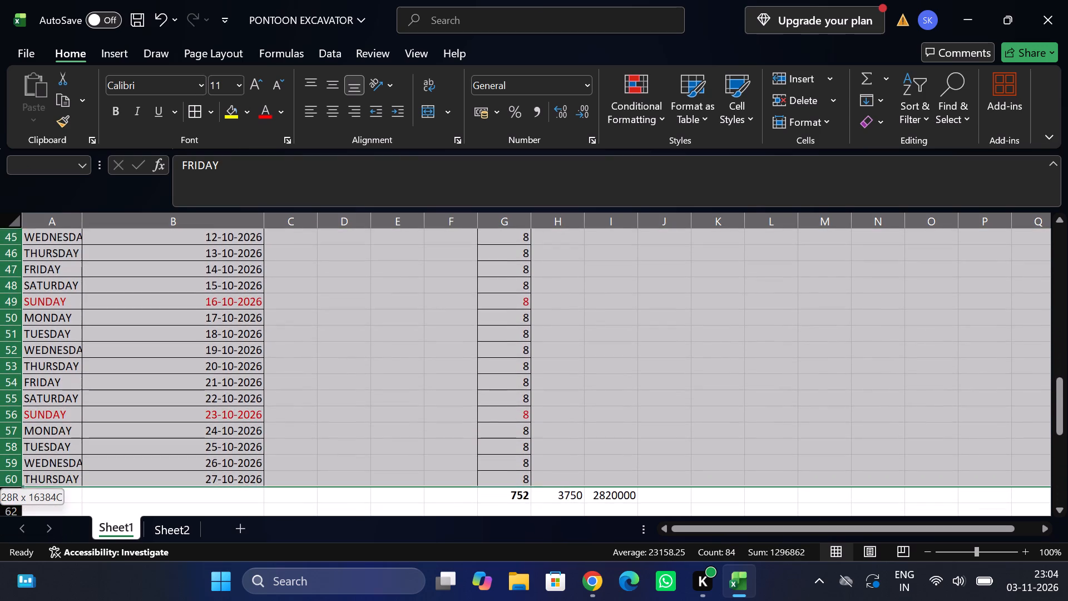
drag(0, 526, 0, 464)
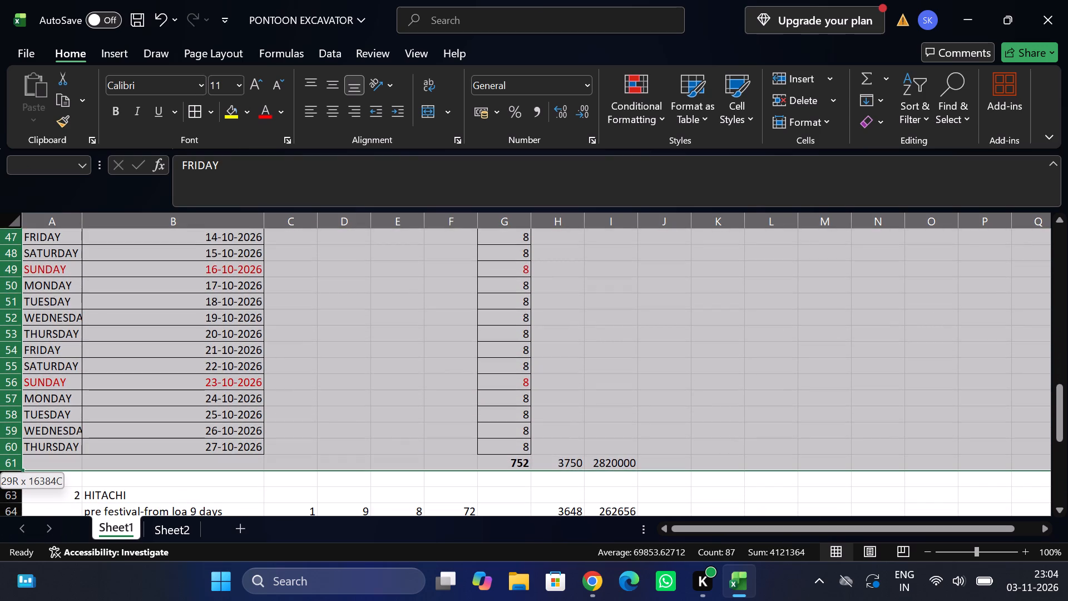
drag(0, 464, 6, 462)
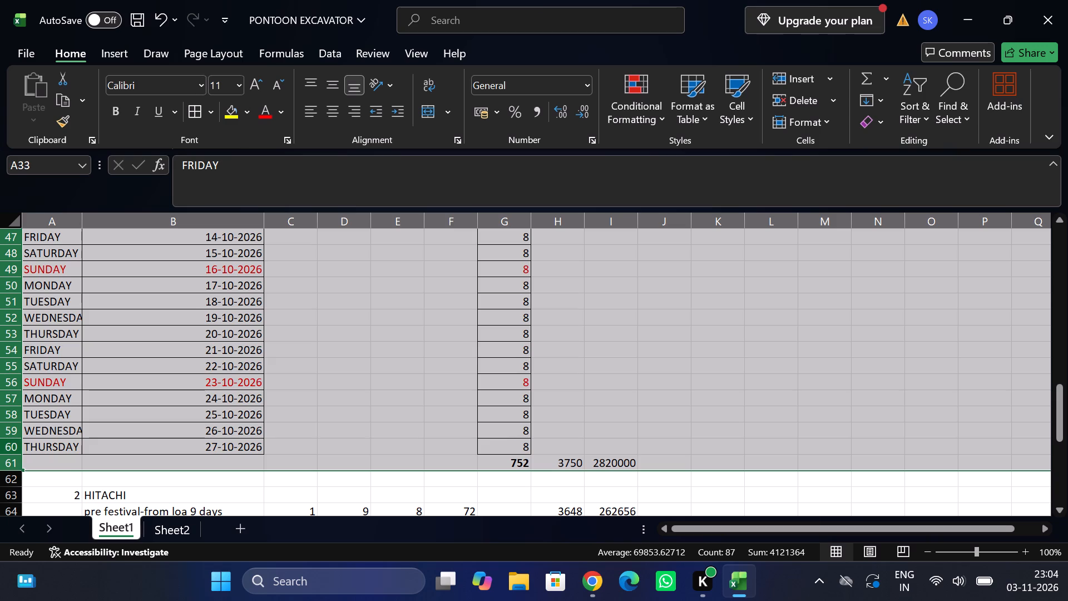
right_click(12, 461)
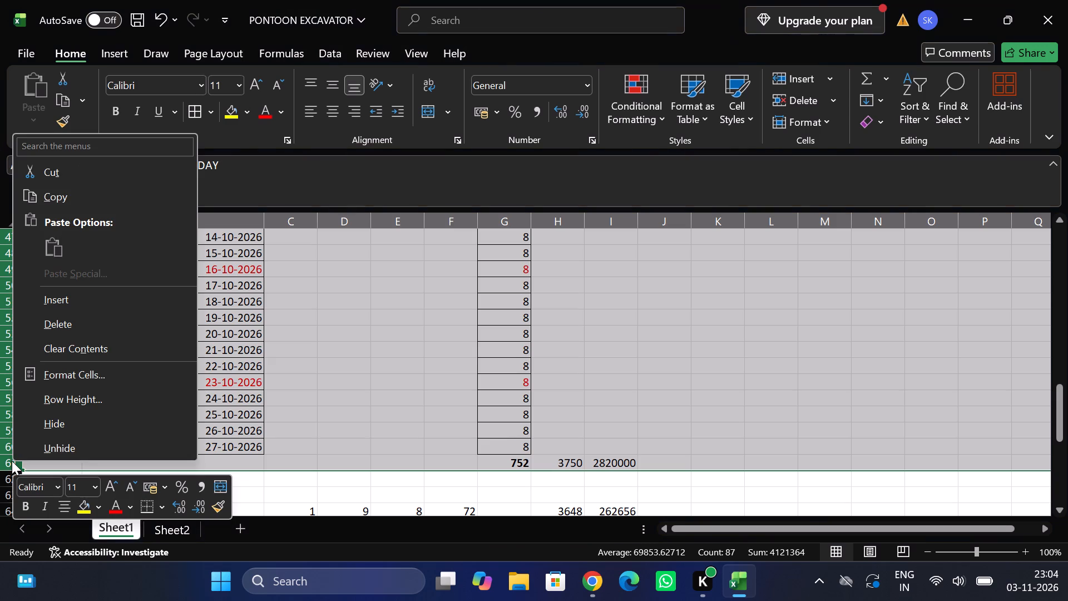
click(60, 331)
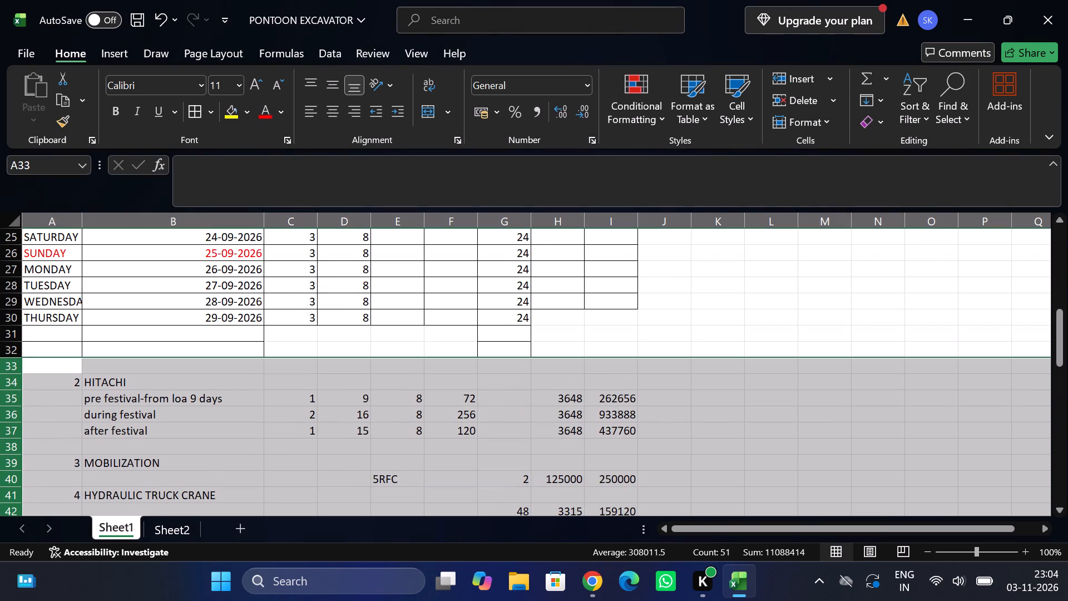
Apply all borders to the two empty cells H30 and I30 in the 29-09-2026 row.
scroll(306, 313, up, 2)
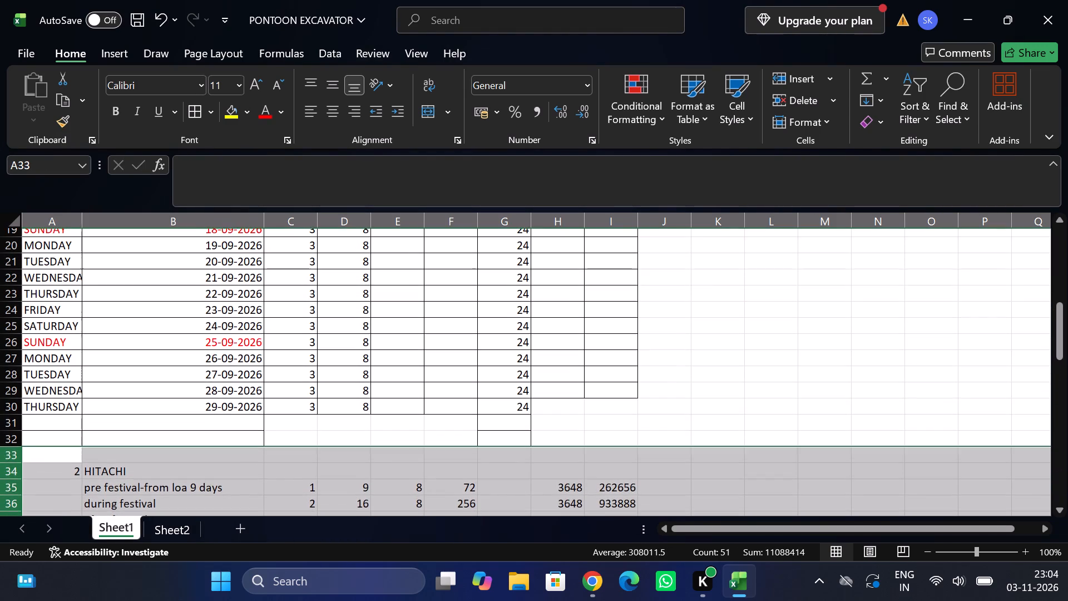
scroll(306, 313, up, 1)
drag(551, 413, 562, 412)
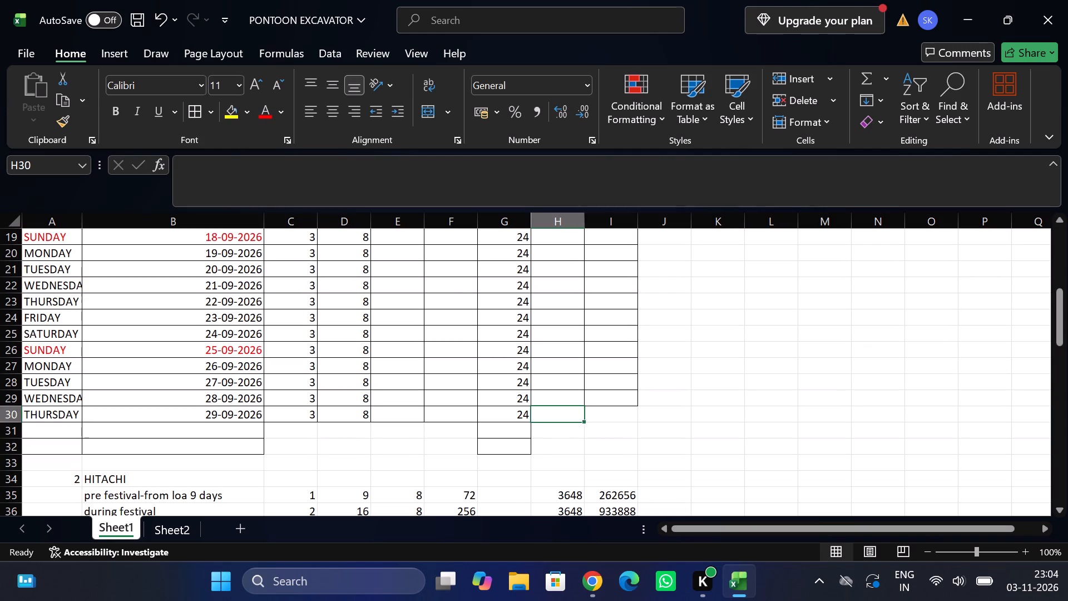
drag(562, 412, 606, 415)
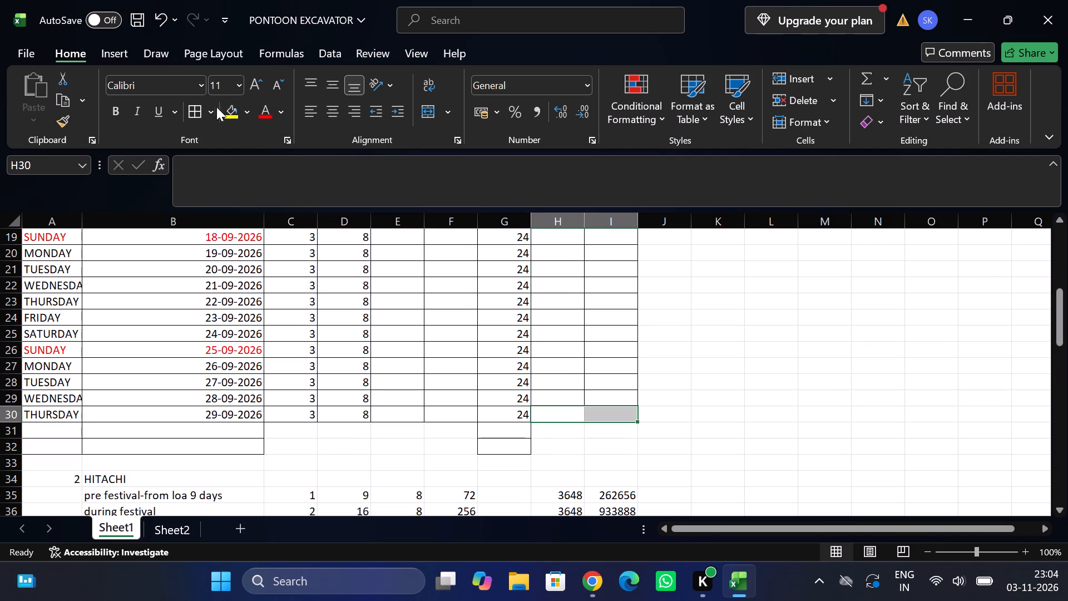
click(201, 106)
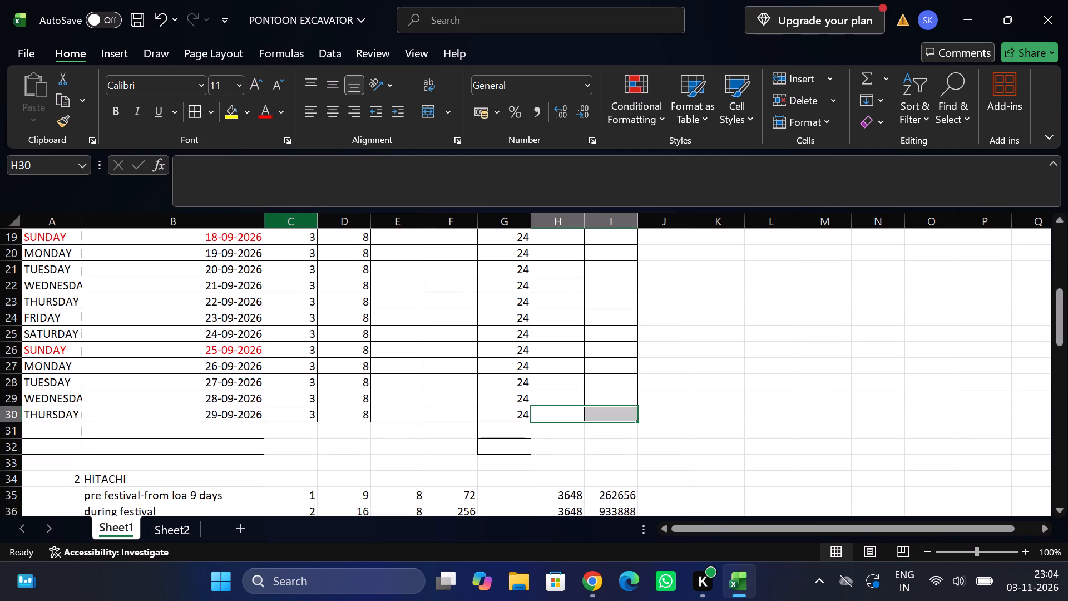
Total the QTY column in G31, below the 29-09-2026 row, with the formula =sum(g1:g30).
click(516, 428)
key(equal)
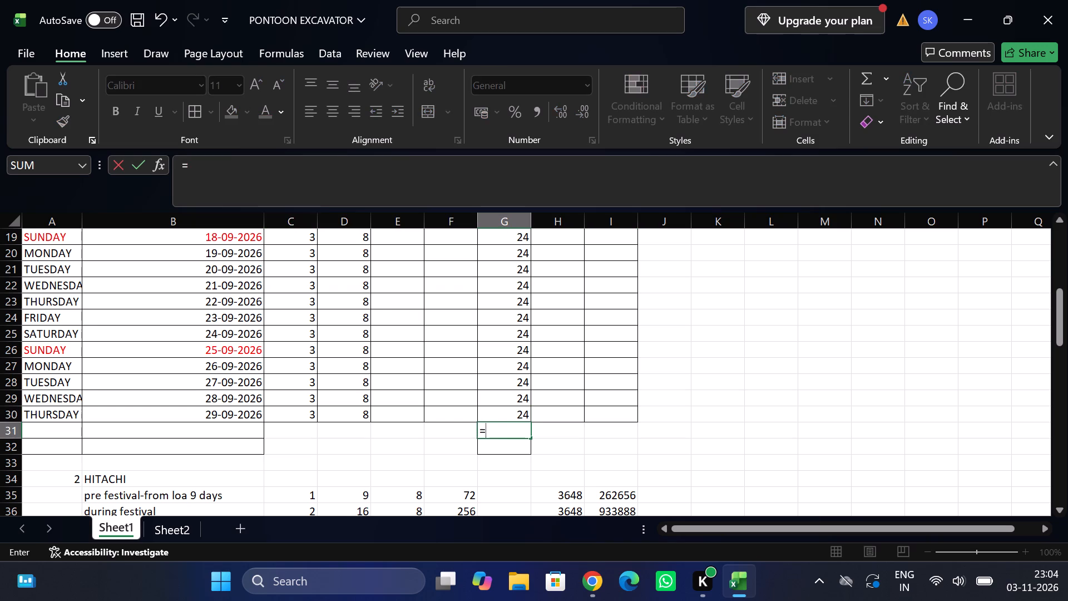
text(sum)
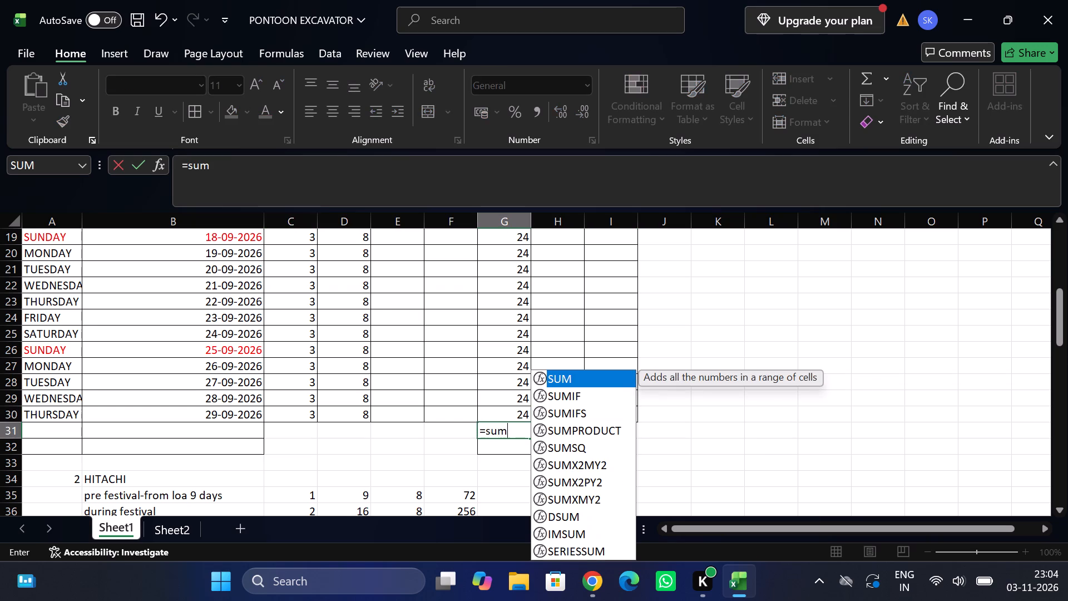
key(shift+parenleft)
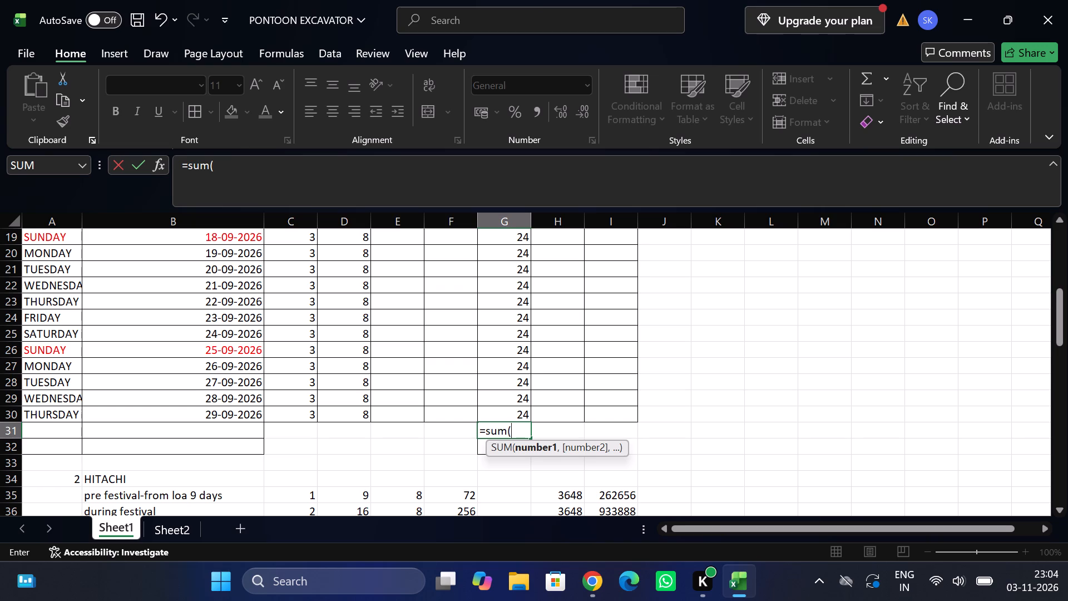
text(g1)
key(shift+colon)
text(g30)
key(shift+parenright)
key(Return)
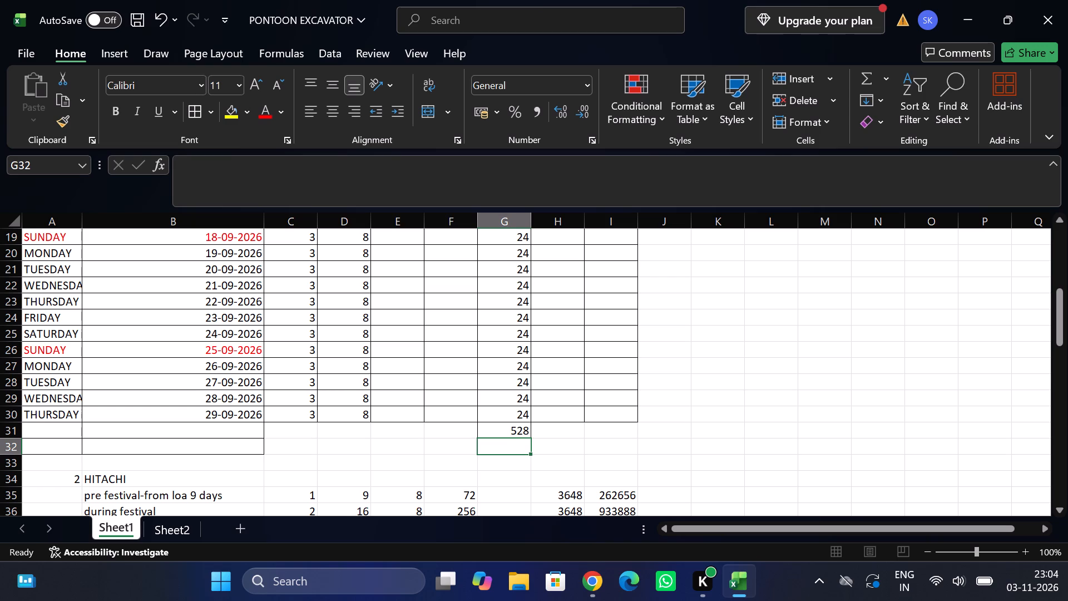
Set the NO column to 2 for each date from 26-09-2026 to 29-09-2026.
scroll(464, 403, up, 1)
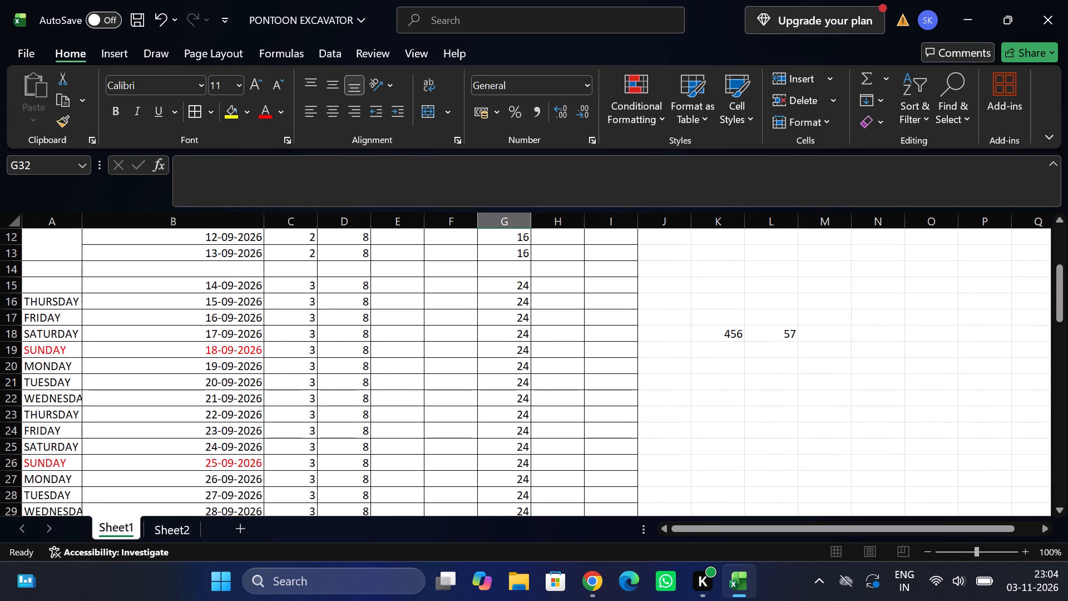
scroll(464, 403, down, 1)
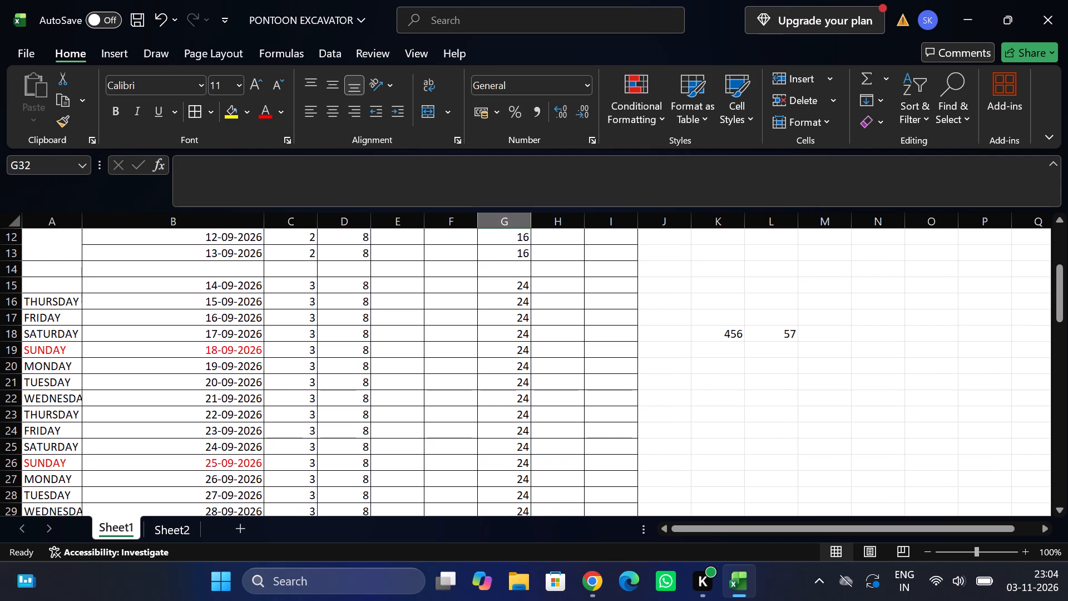
scroll(464, 403, down, 1)
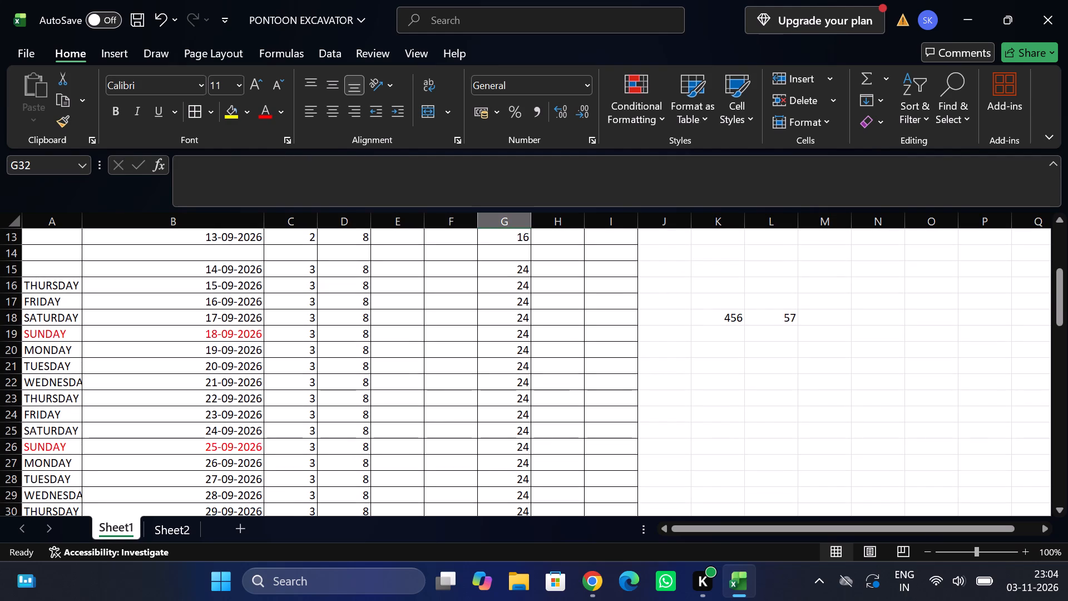
scroll(464, 403, down, 1)
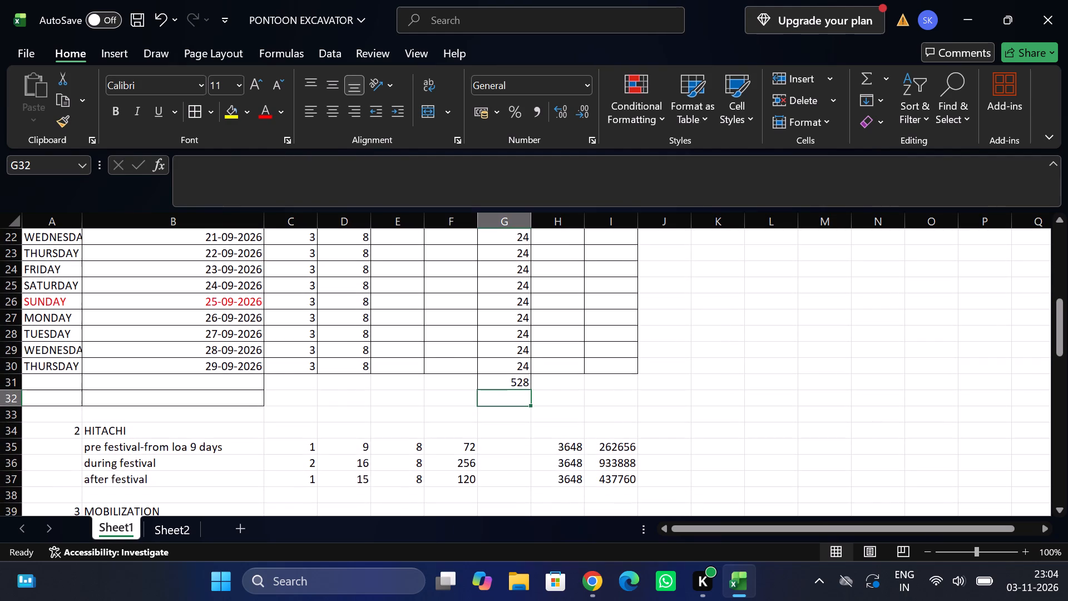
click(307, 318)
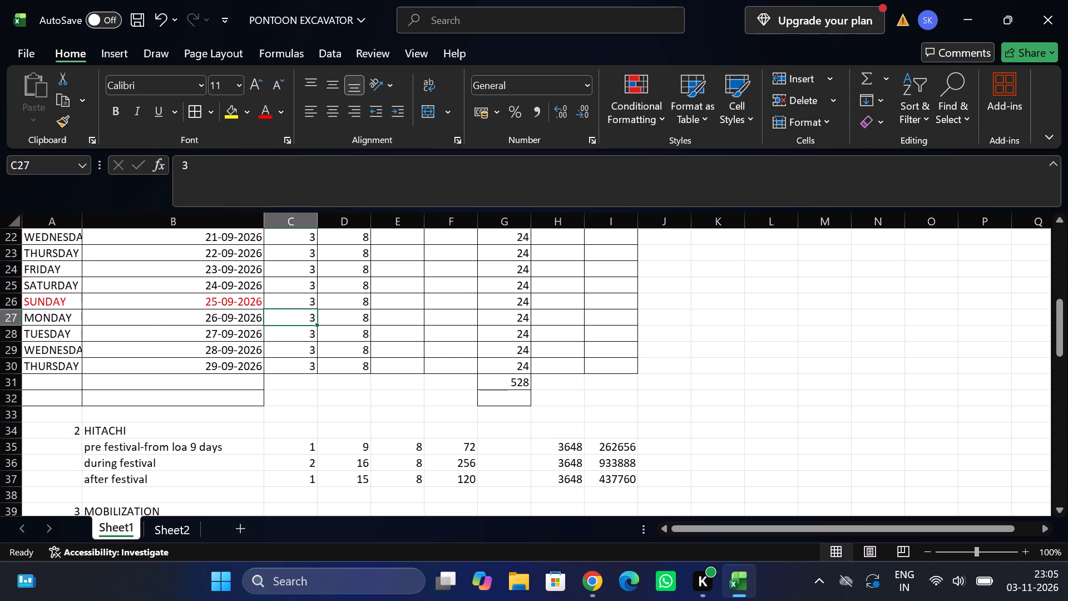
key(2)
key(Right)
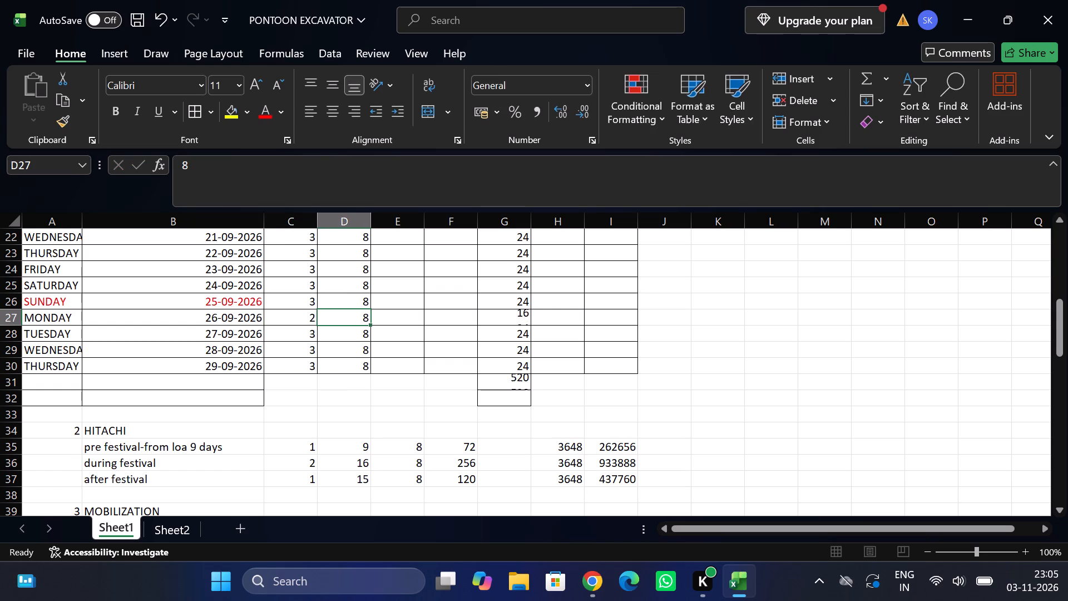
key(Down)
key(Left)
key(2)
key(Right)
key(Down)
key(Left)
key(2)
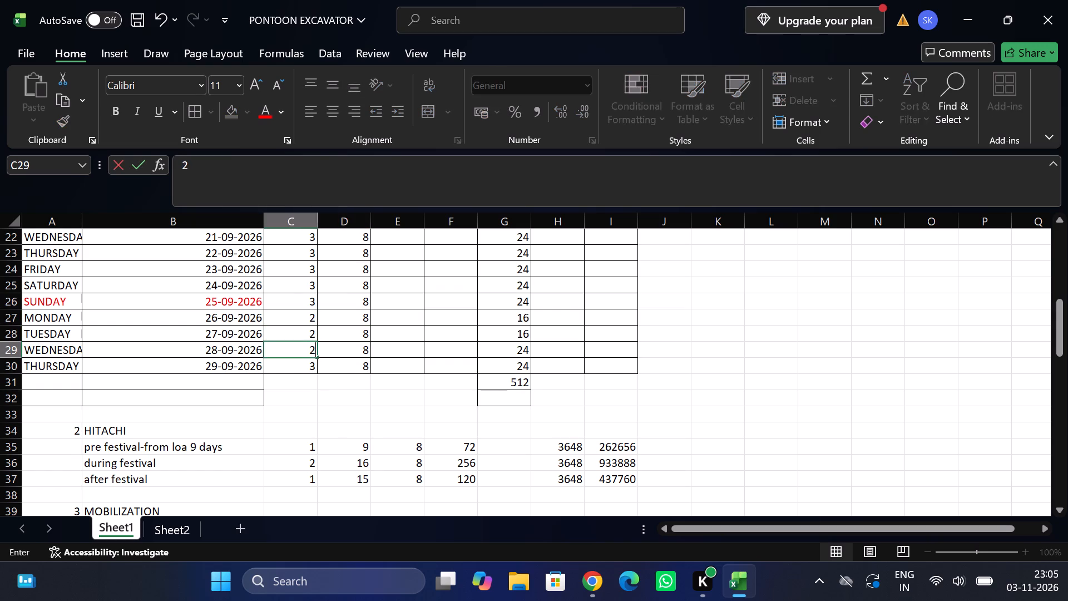
key(Right)
key(Down)
key(Left)
key(2)
key(Right)
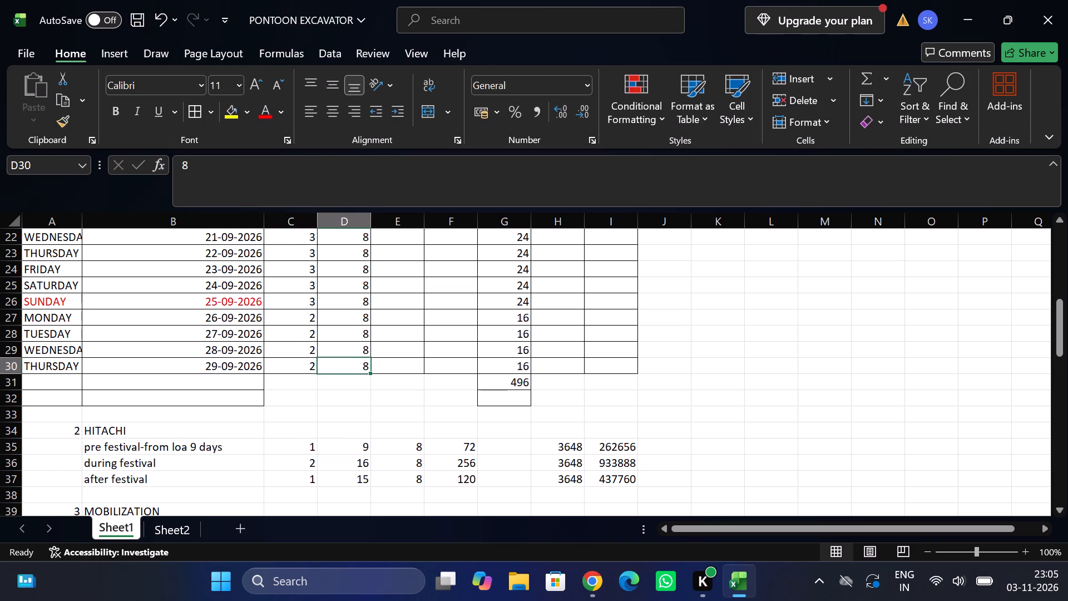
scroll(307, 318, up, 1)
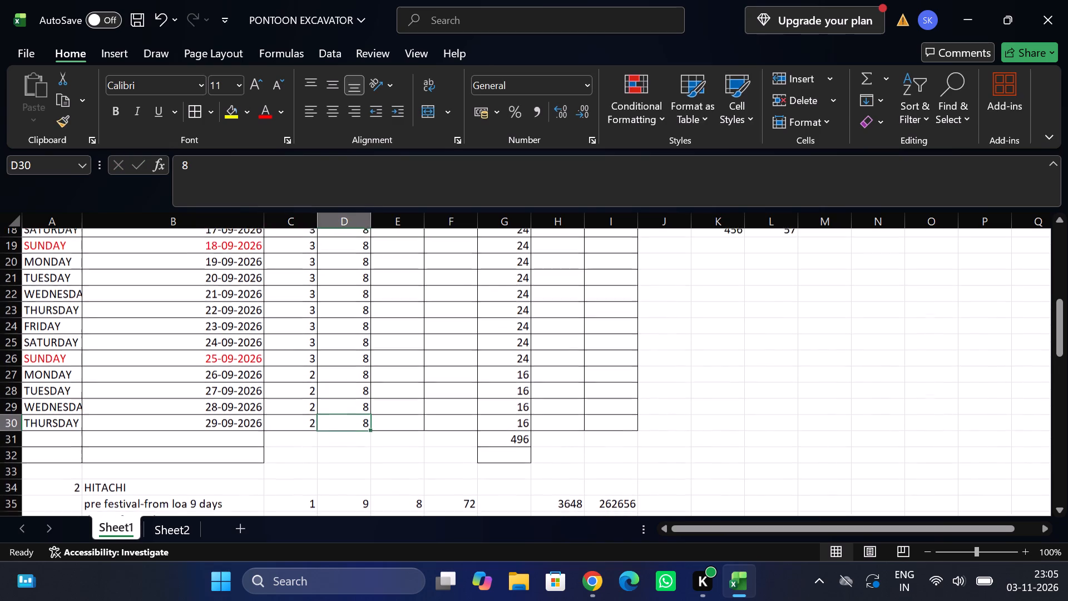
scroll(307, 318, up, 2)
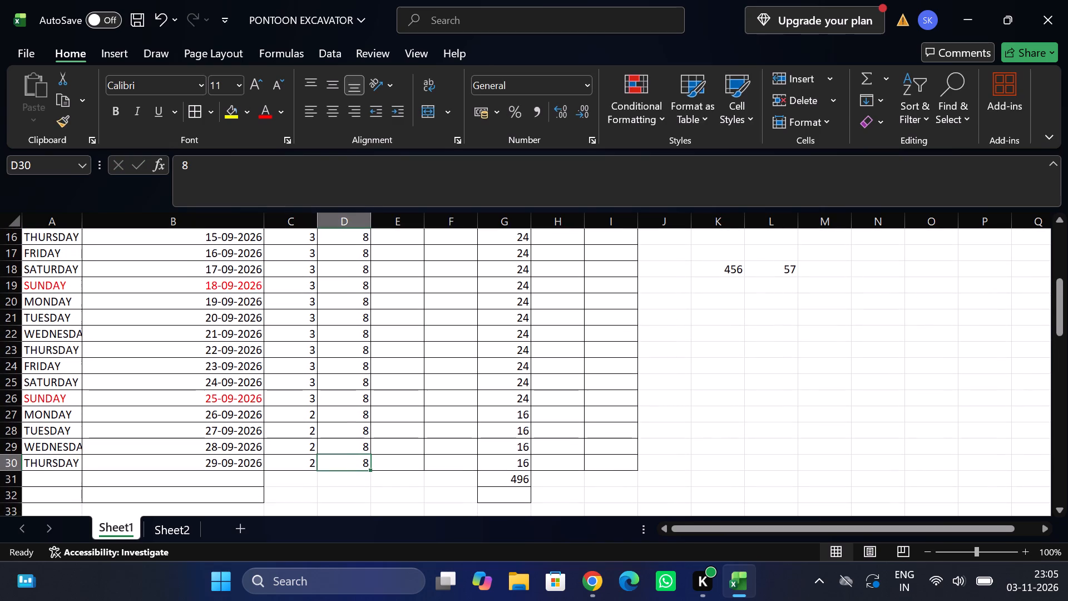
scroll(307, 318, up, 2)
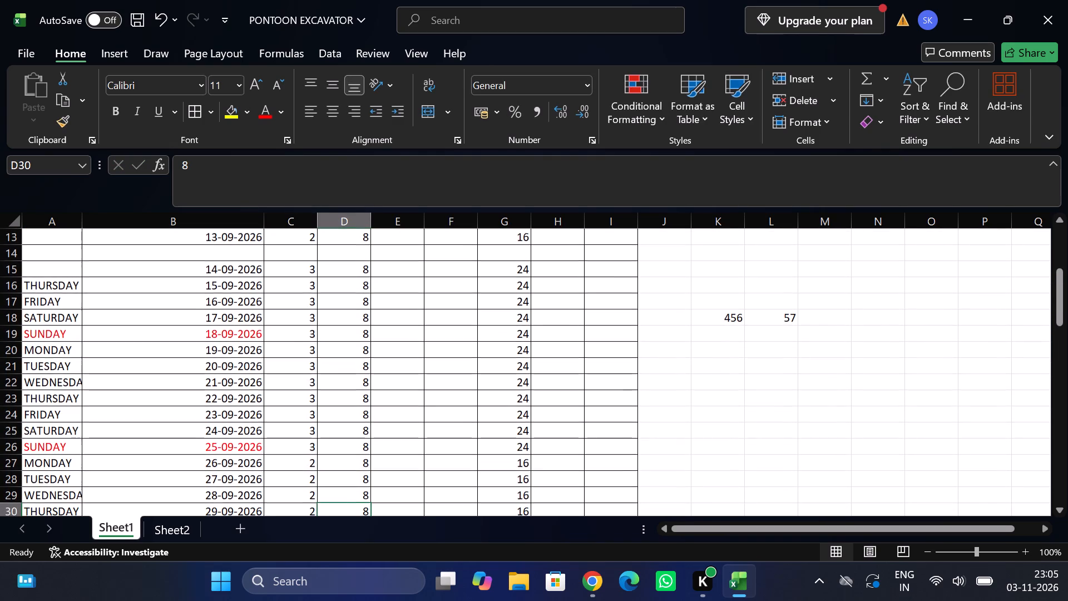
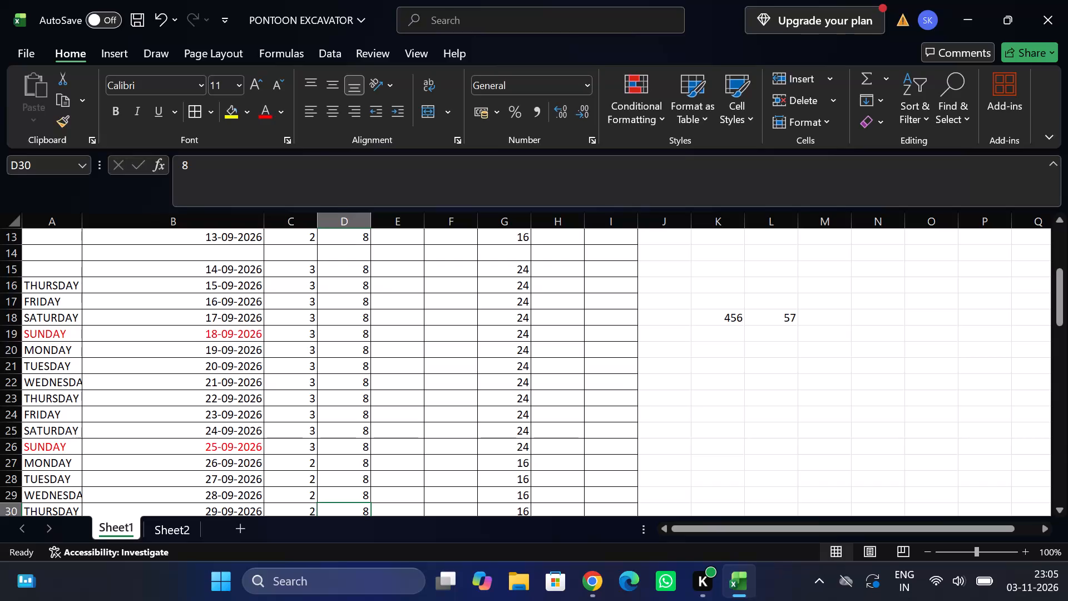
Set the NO column to 2 for each date from 14-09-2026 to 17-09-2026.
key(2)
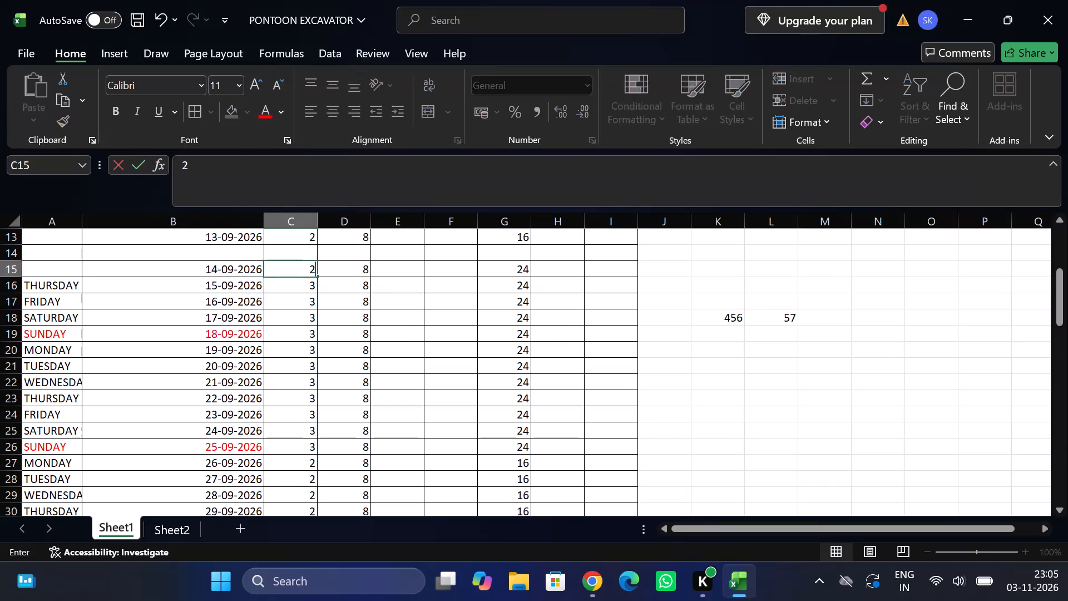
key(Down)
key(2)
key(Down)
key(2)
key(Down)
key(2)
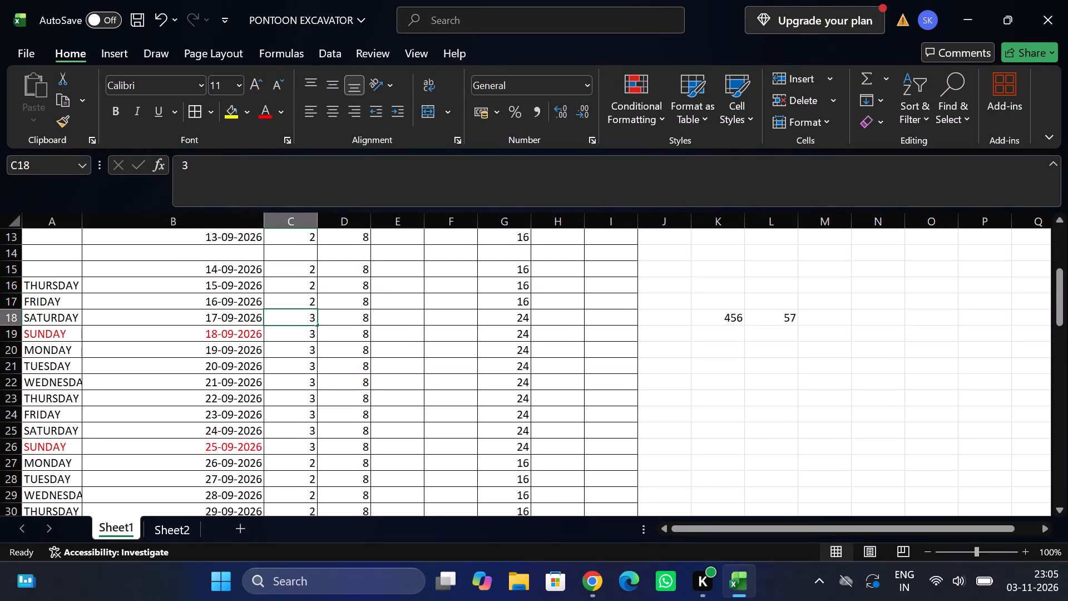
key(Down)
Set the MOBILIZATION quantity in G40, on the 5RFC row, to 1.
scroll(420, 343, down, 1)
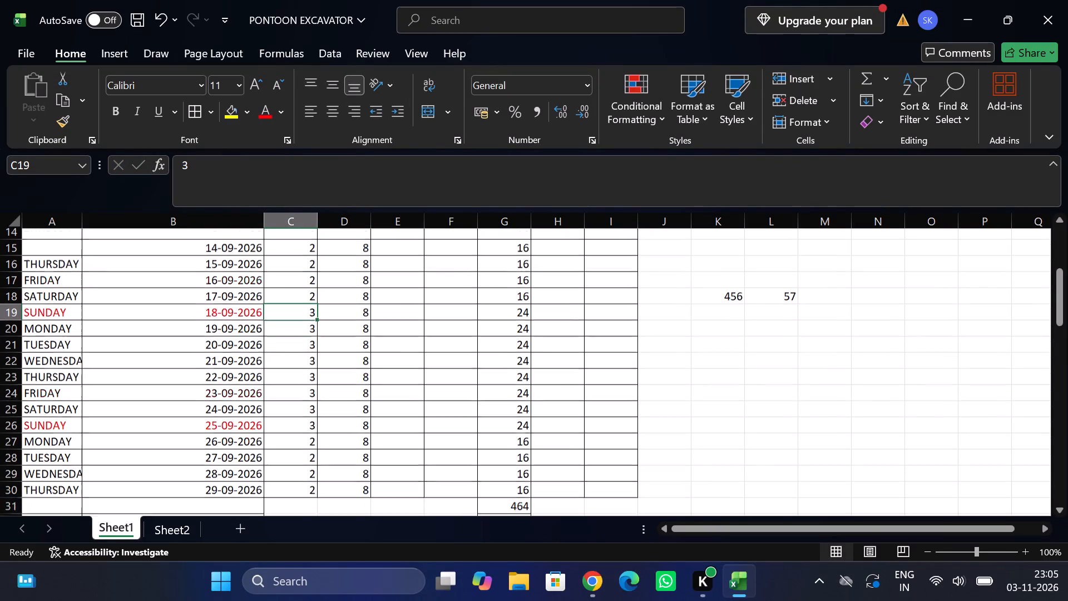
scroll(420, 343, down, 1)
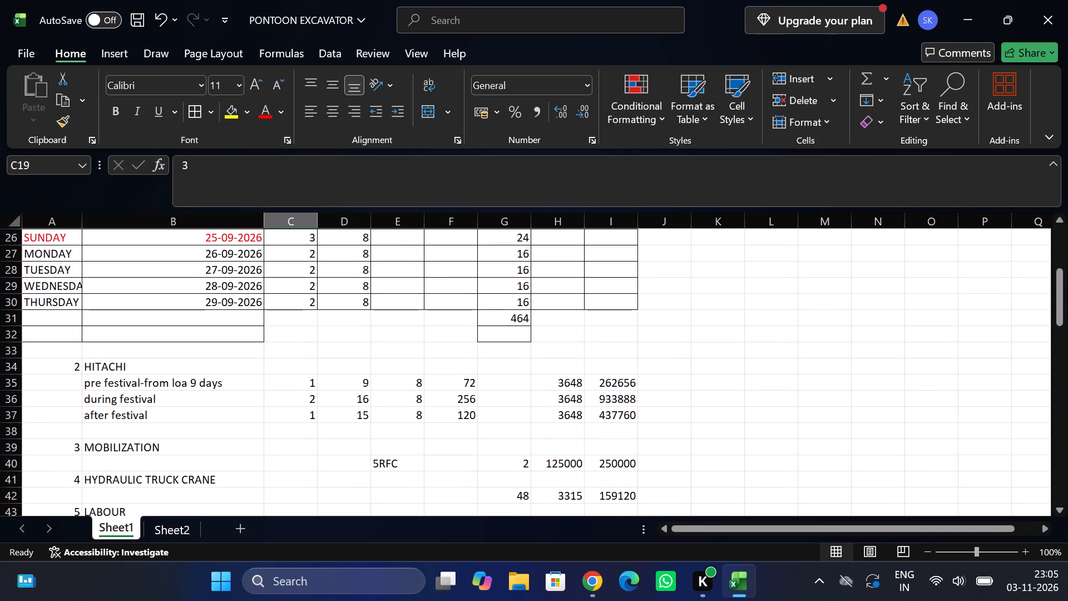
click(516, 461)
key(1)
key(Right)
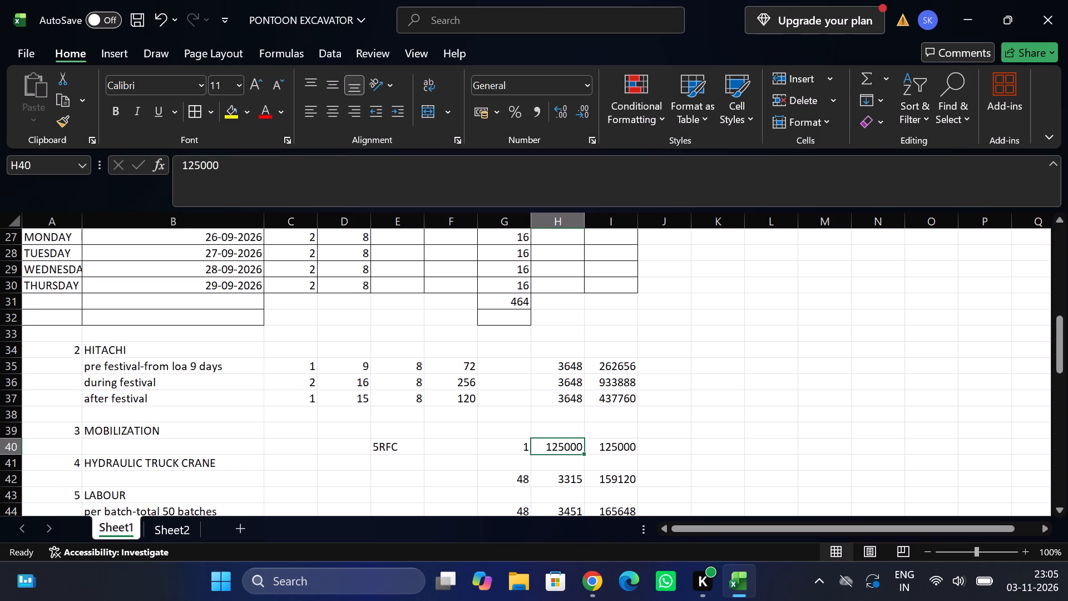
Select the LABOUR quantity in G44, on the per-batch row.
scroll(520, 474, down, 1)
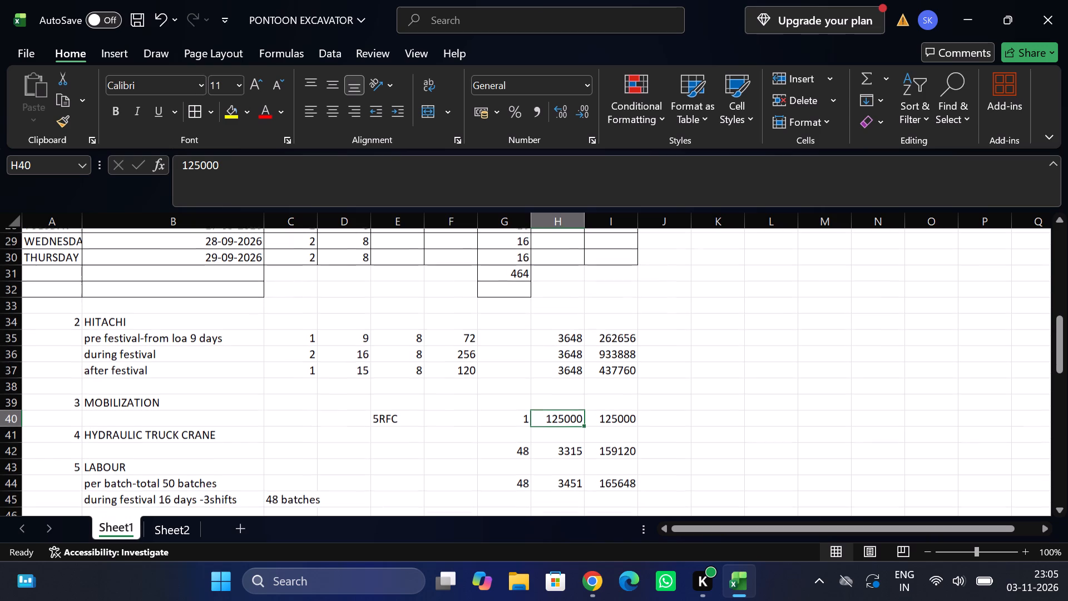
scroll(520, 474, down, 3)
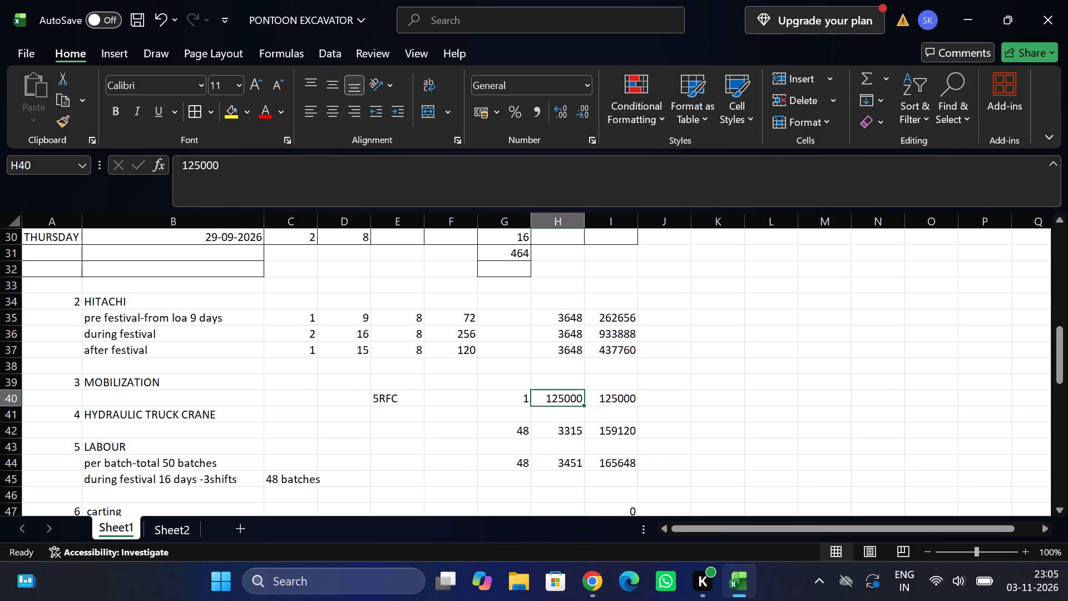
click(514, 463)
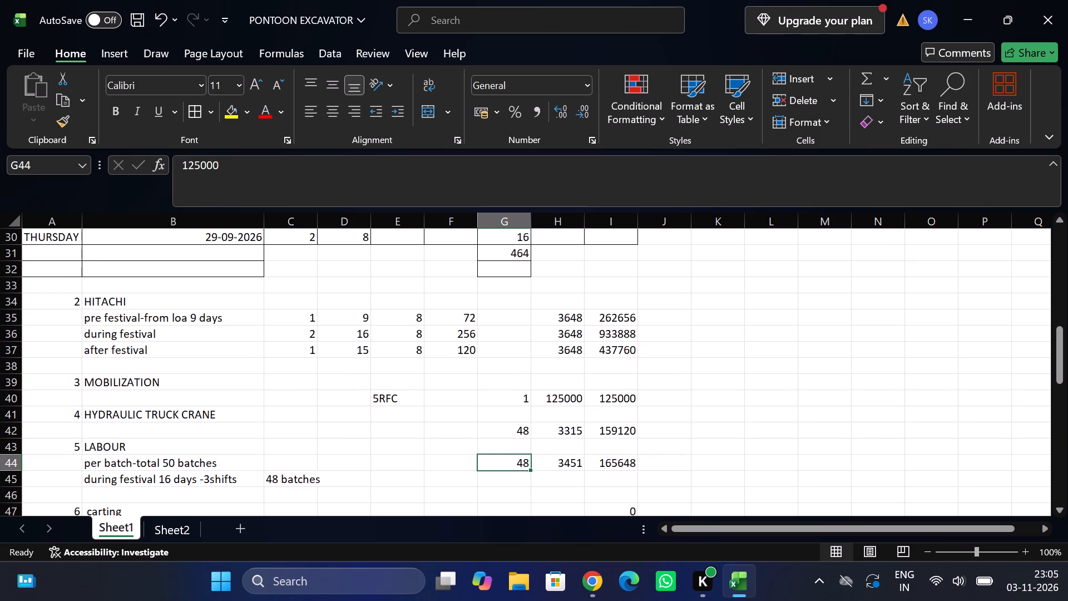
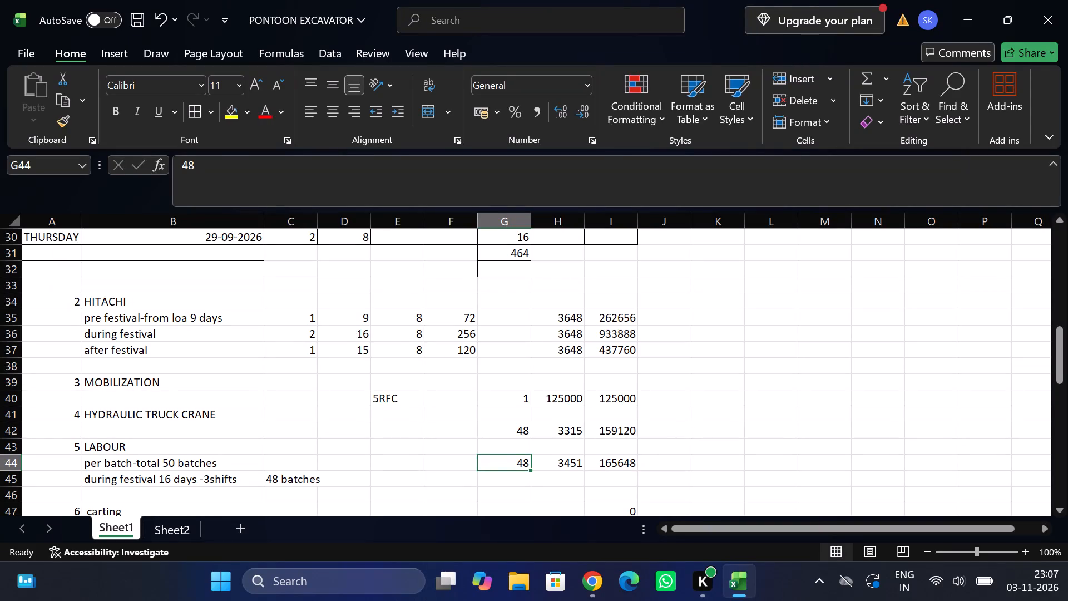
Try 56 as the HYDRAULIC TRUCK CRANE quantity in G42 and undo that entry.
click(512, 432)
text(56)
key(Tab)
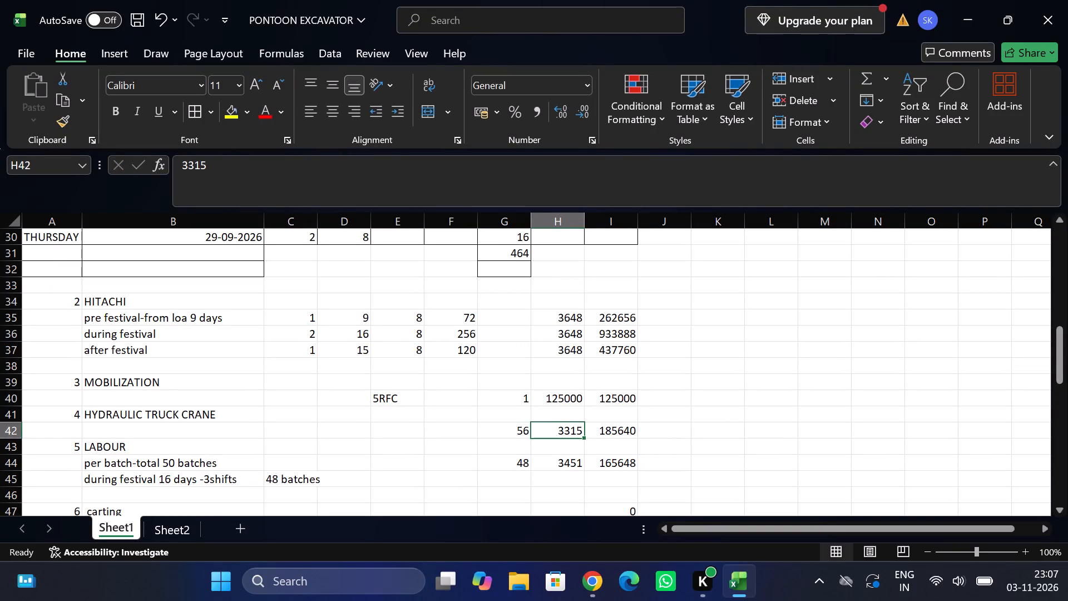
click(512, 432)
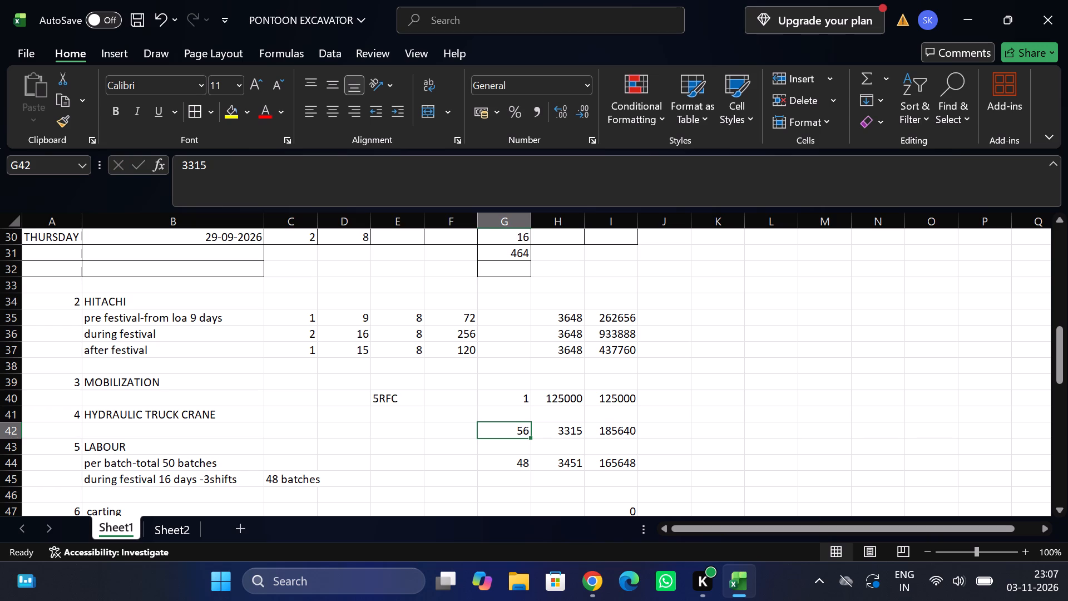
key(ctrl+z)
Enter the description "loading and unloading" in B48, directly below the carting item.
scroll(512, 432, down, 1)
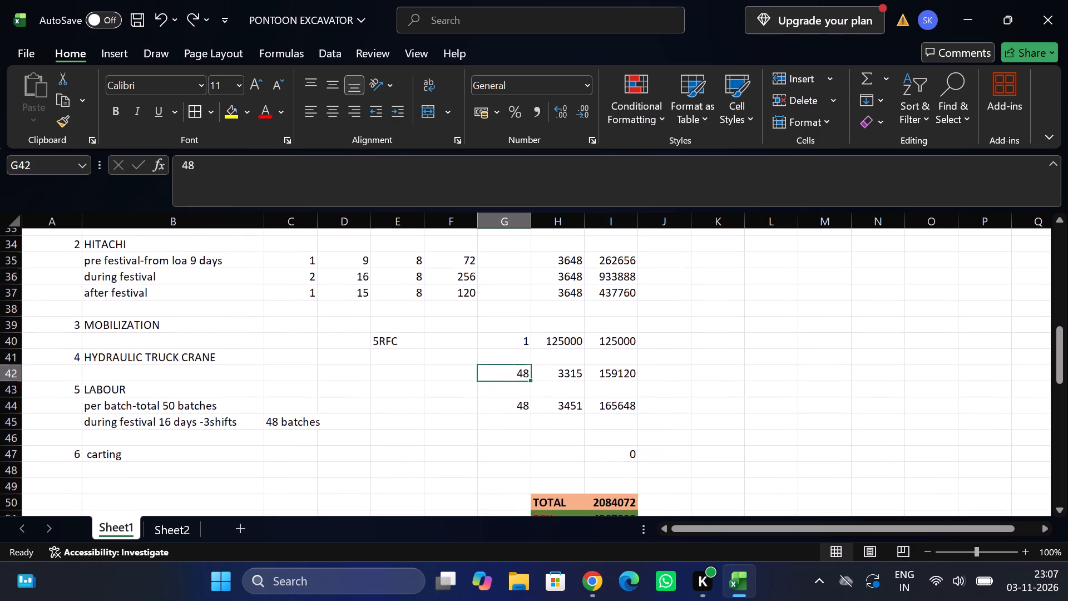
scroll(512, 432, down, 1)
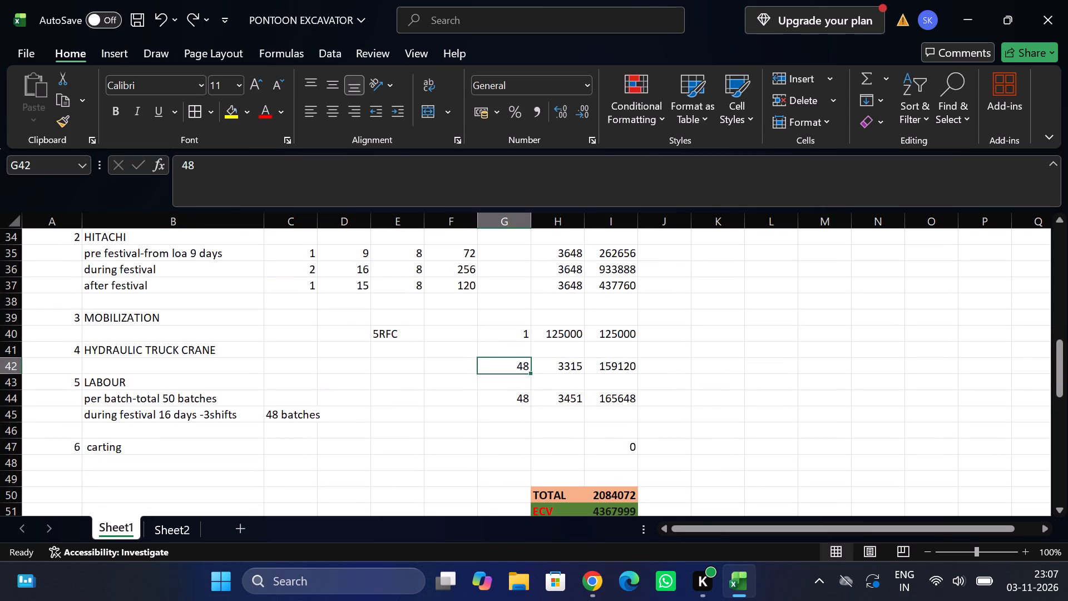
click(185, 464)
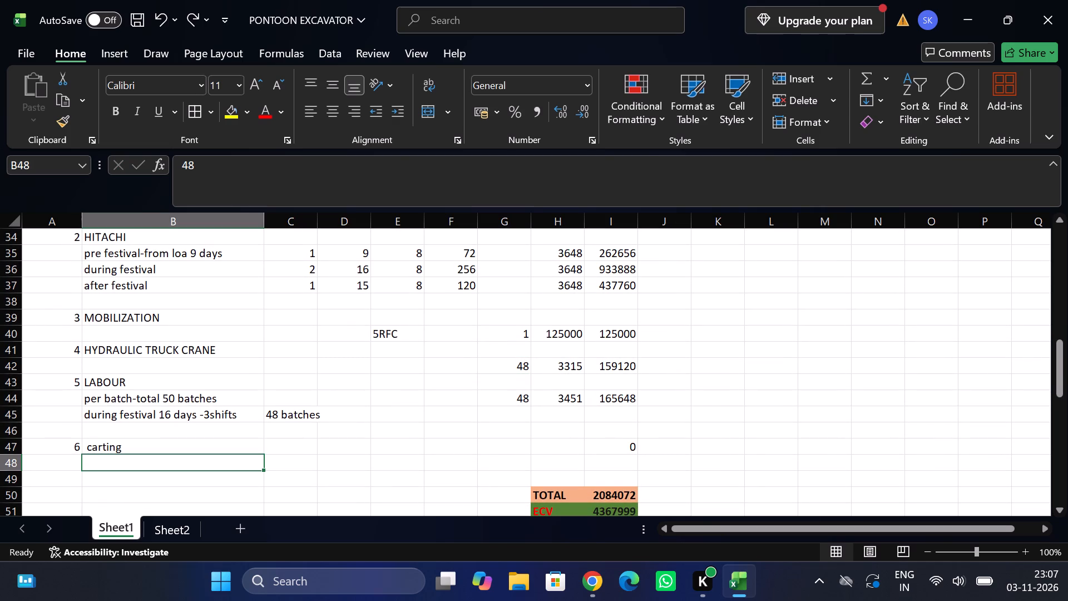
text(loading and unloadib)
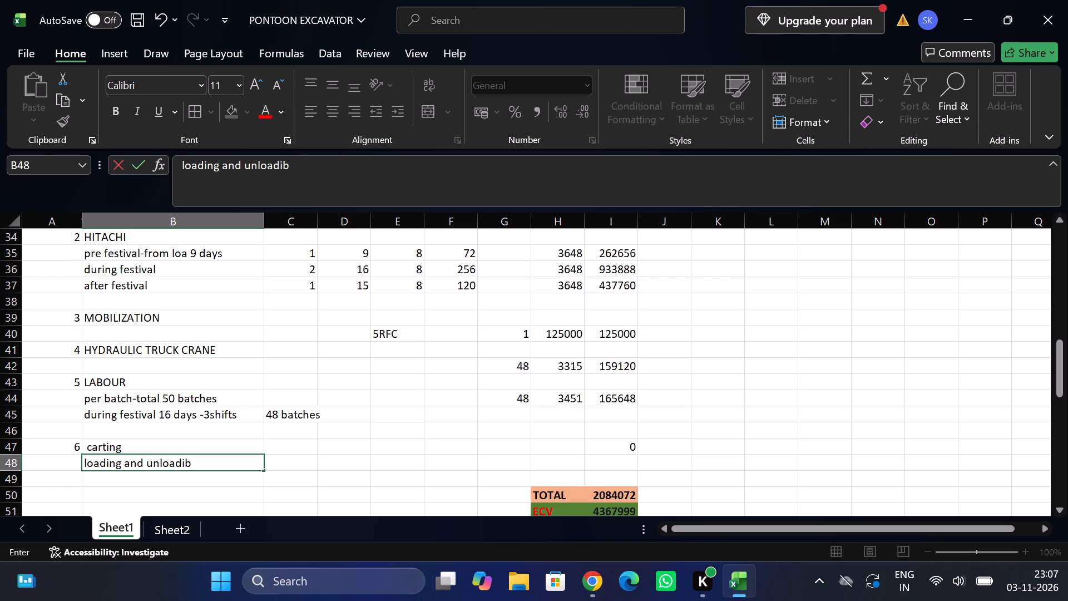
key(BackSpace)
text(ng)
key(Tab)
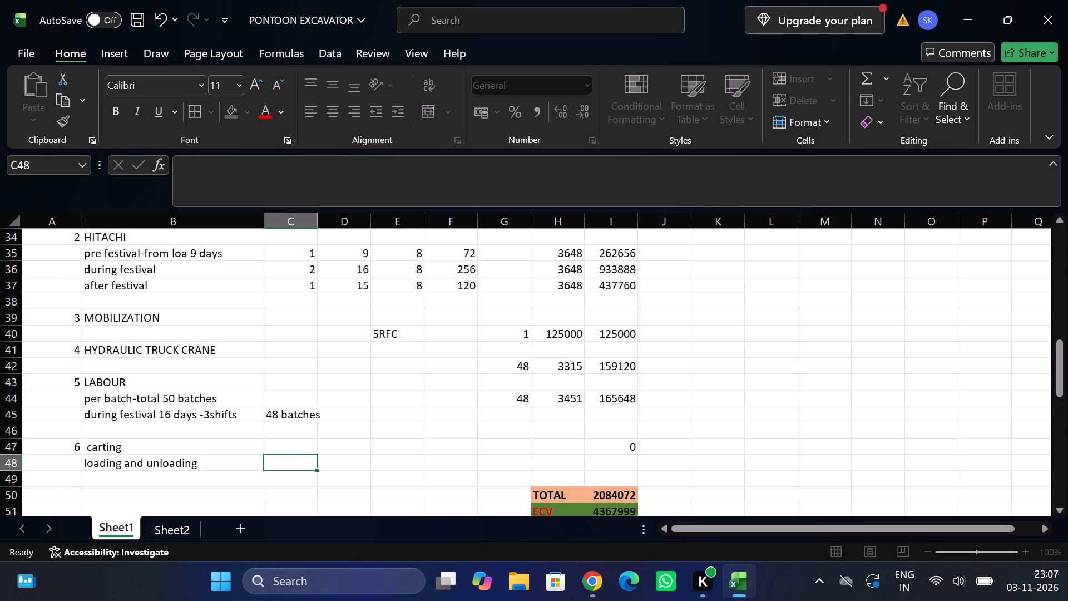
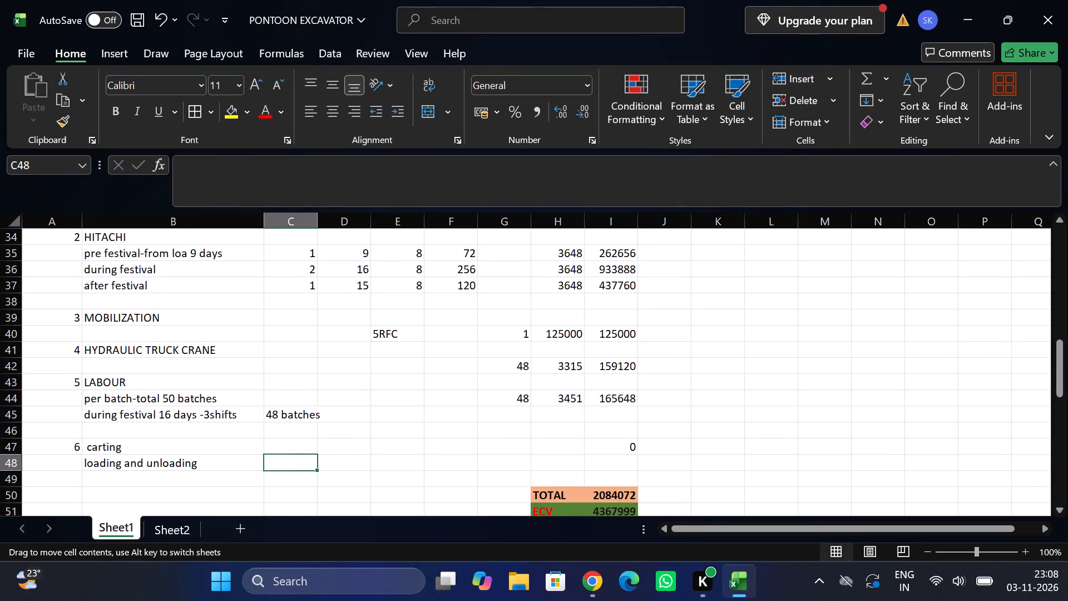
Enter the formula =(80.6+24.8) in C48 as the rate for the loading and unloading line.
key(equal)
text((80.6)
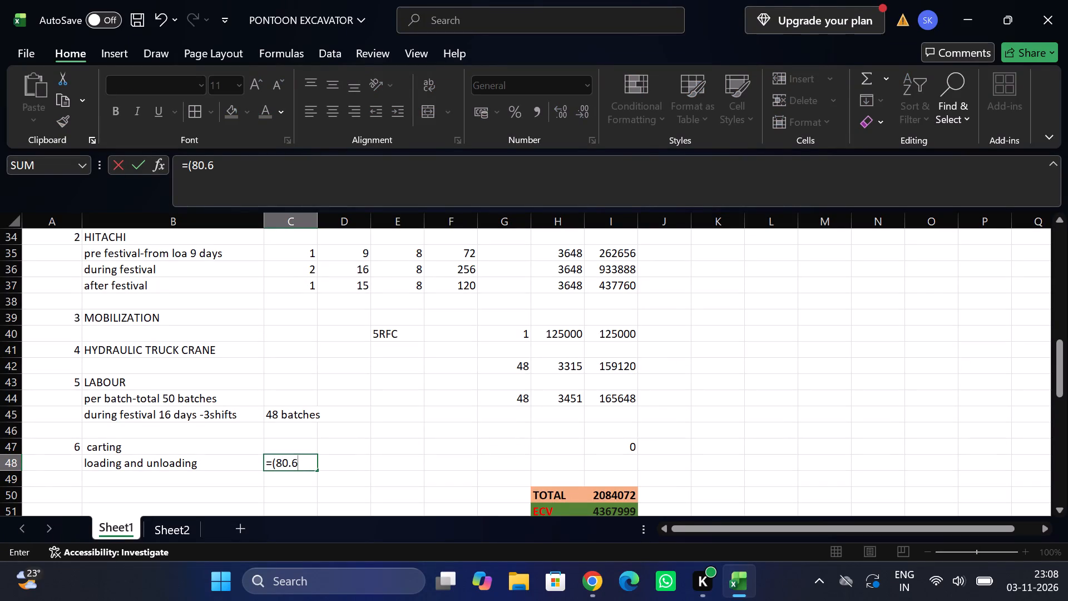
text(+24.8)
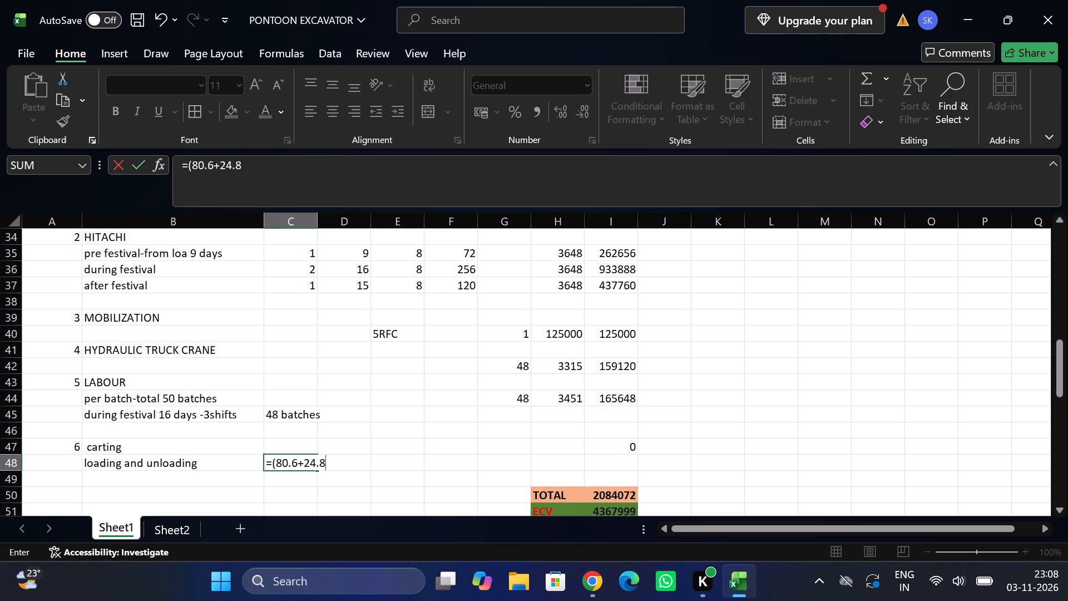
key(shift+parenright)
key(Return)
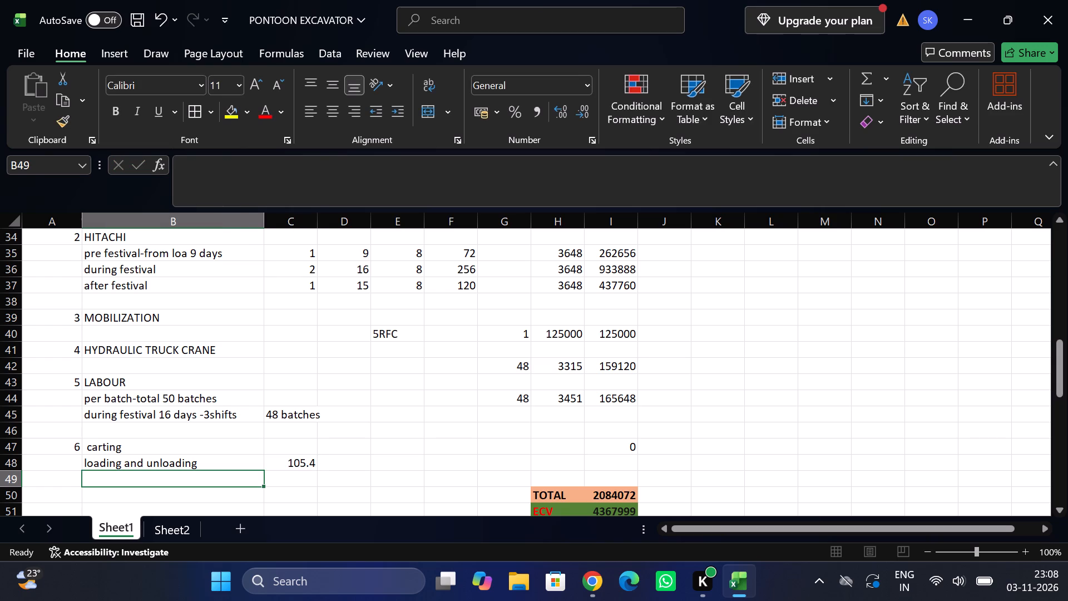
Enter the description "11 days daily 5 trips" in B49, below the loading and unloading line.
click(228, 479)
text(11 dya)
key(BackSpace)
key(BackSpace)
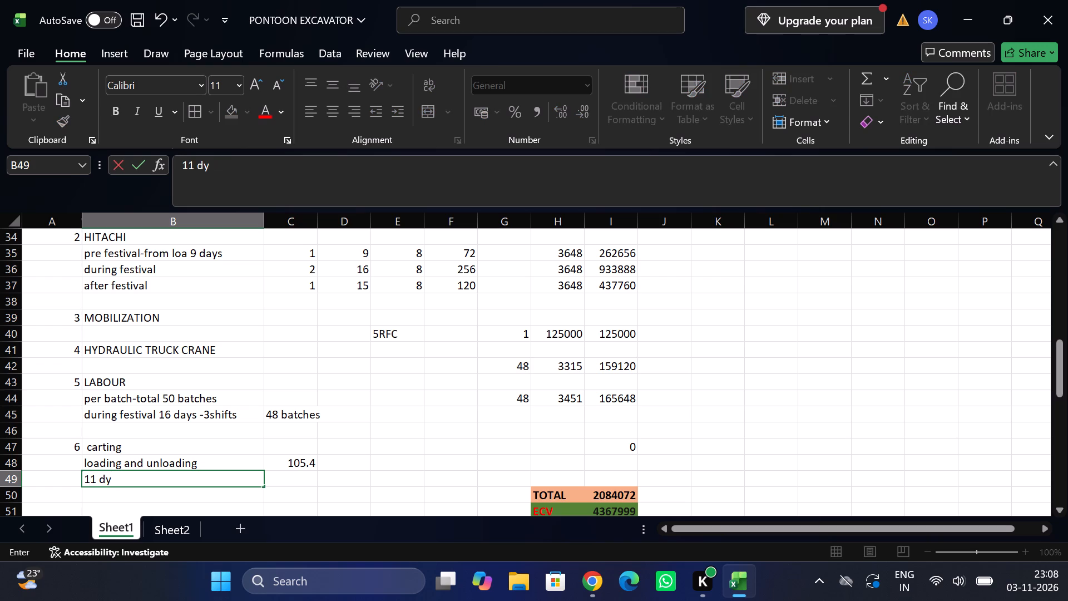
text(ays daily)
key(space)
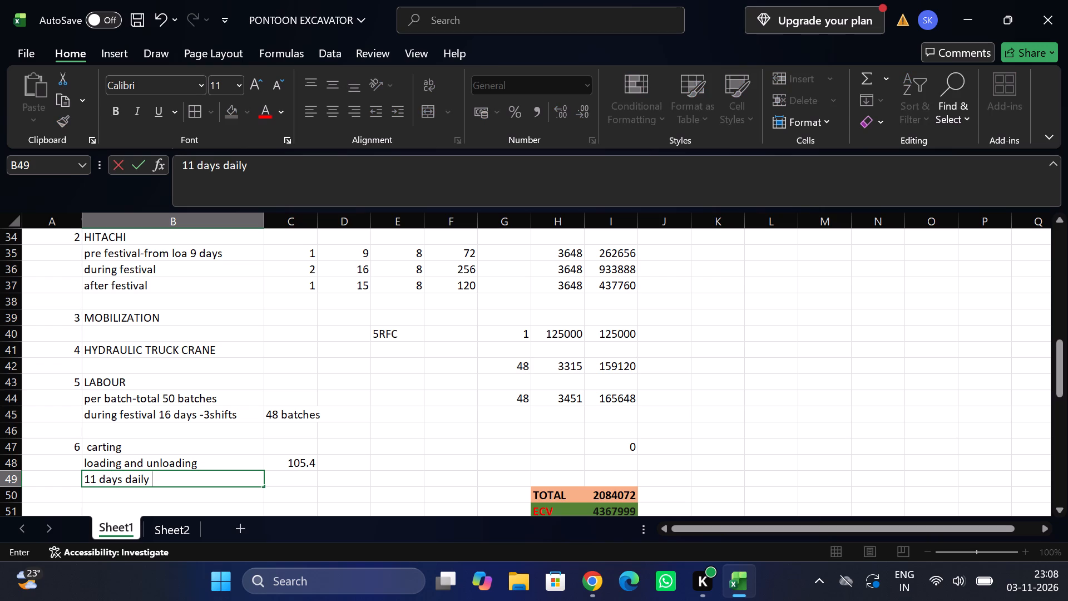
text(5 trips)
key(Tab)
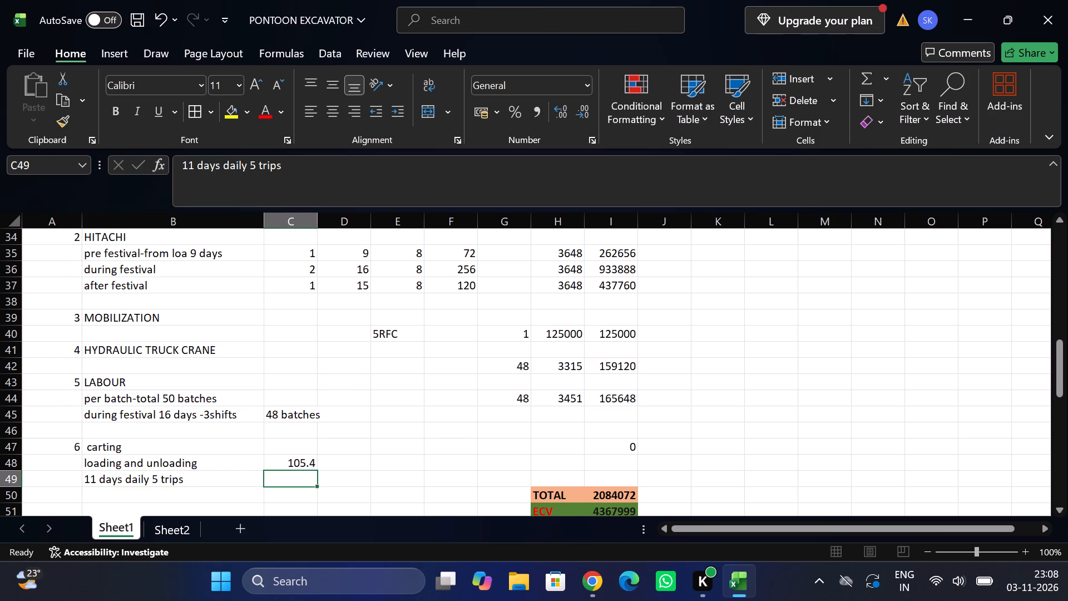
Append "-600 cubic feet" to the trips description in B49.
key(Tab)
key(Tab)
key(Tab)
key(Tab)
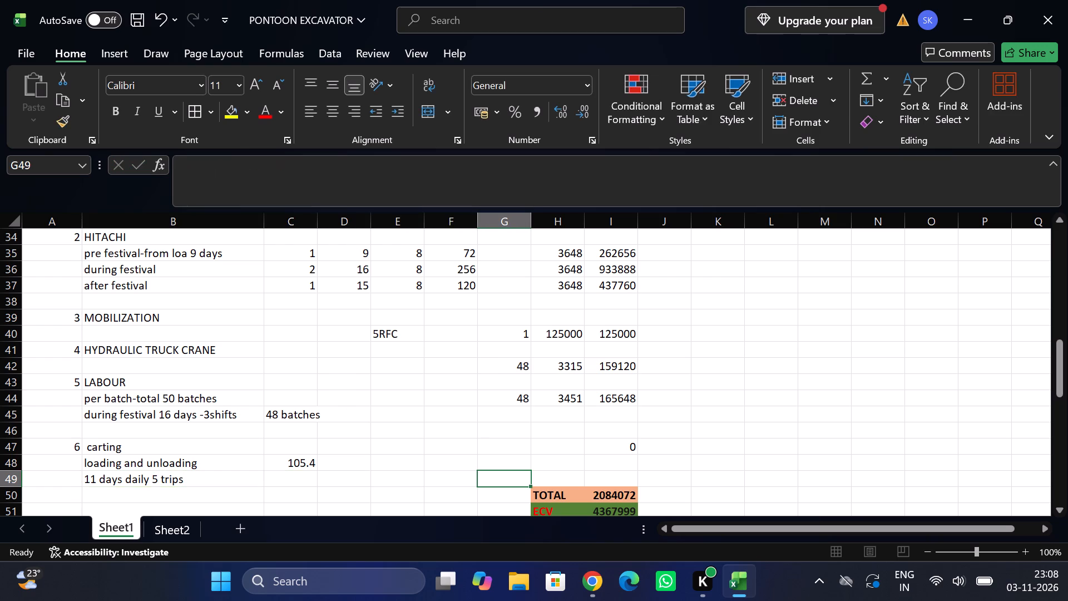
key(shift+Tab)
key(Tab)
key(Left)
key(Left)
key(Left)
key(Left)
key(Left)
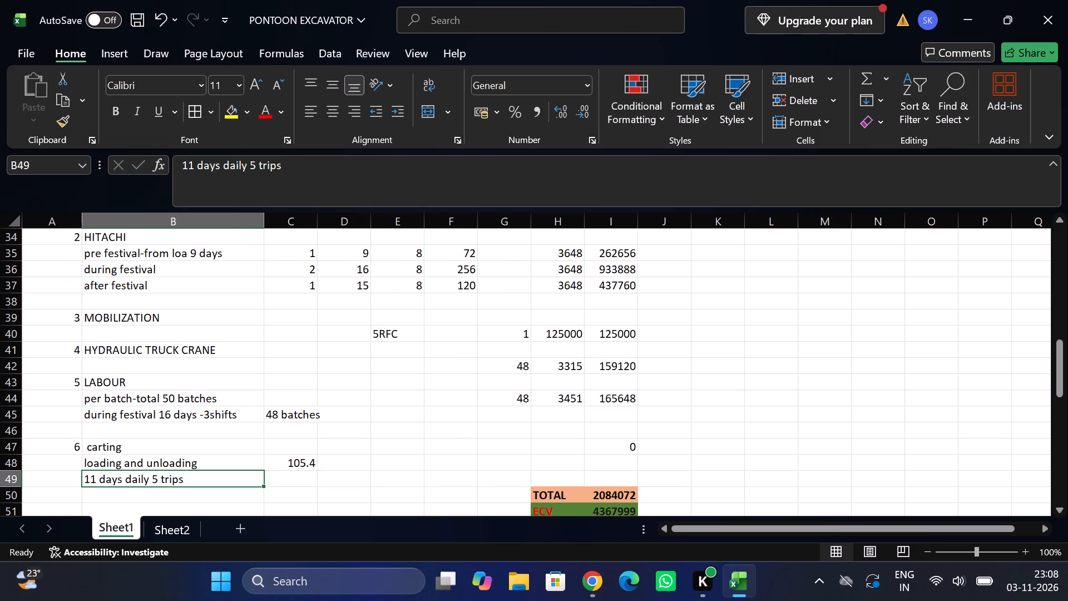
double_click(228, 479)
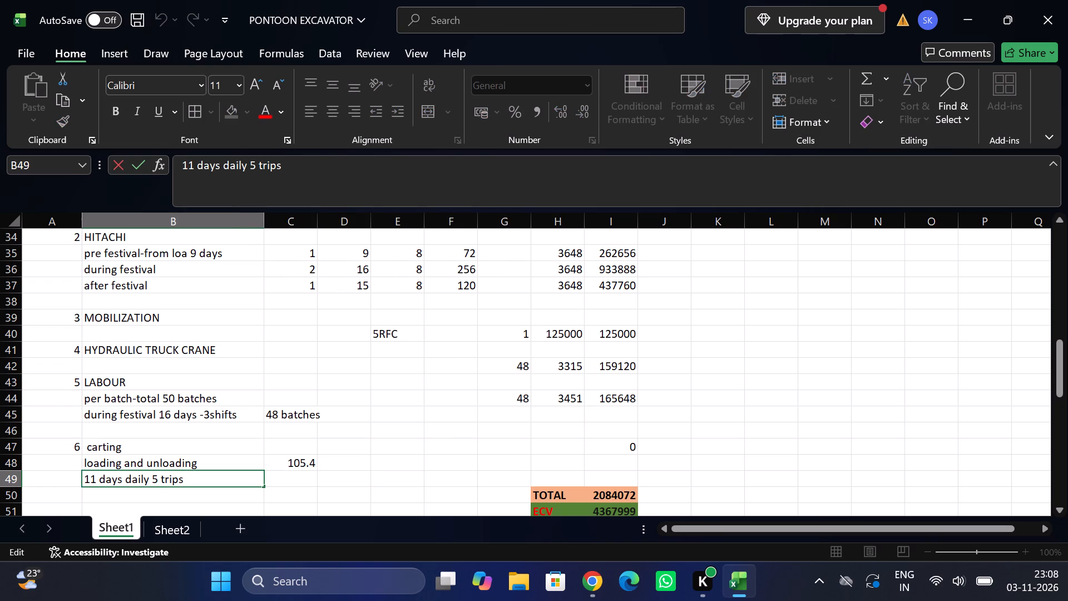
key(minus)
key(6)
text(00 cubic feet)
key(Tab)
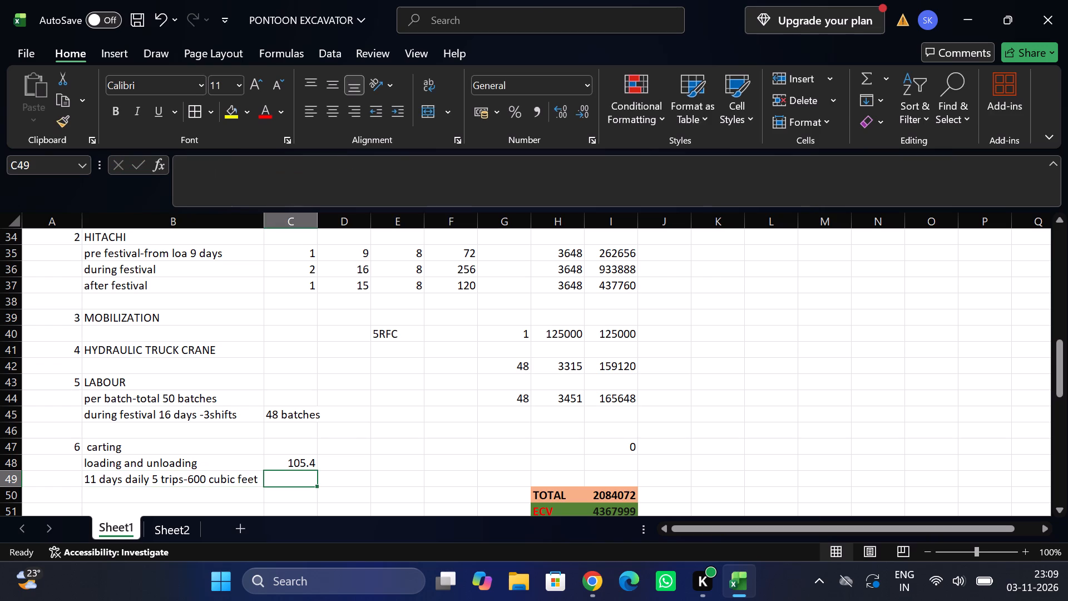
Move to the quantity cell G49 on the trips line.
key(Tab)
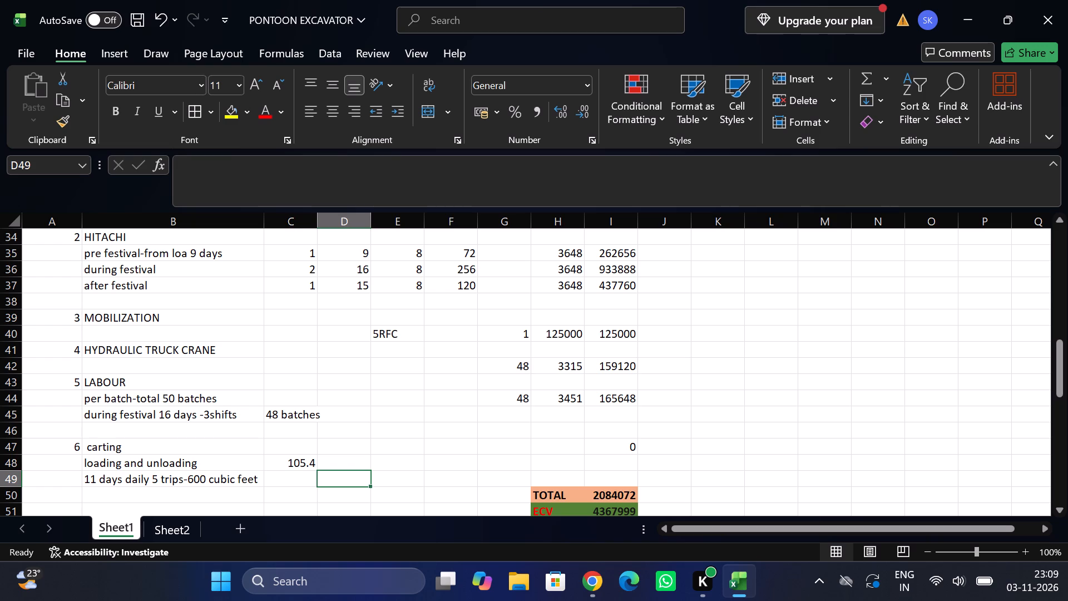
key(Tab)
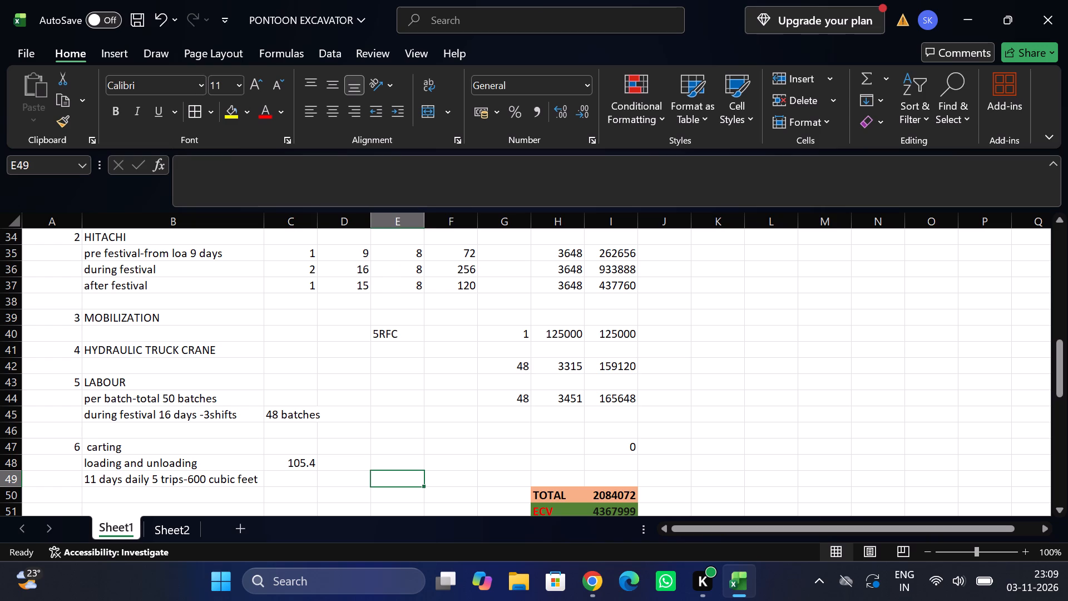
key(Tab)
key(Tab)
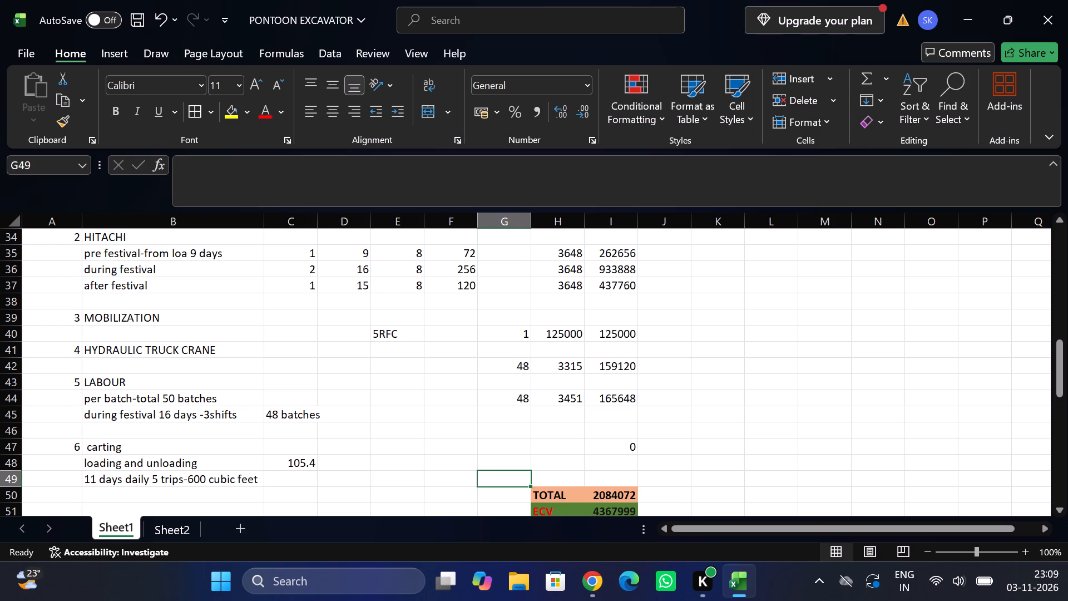
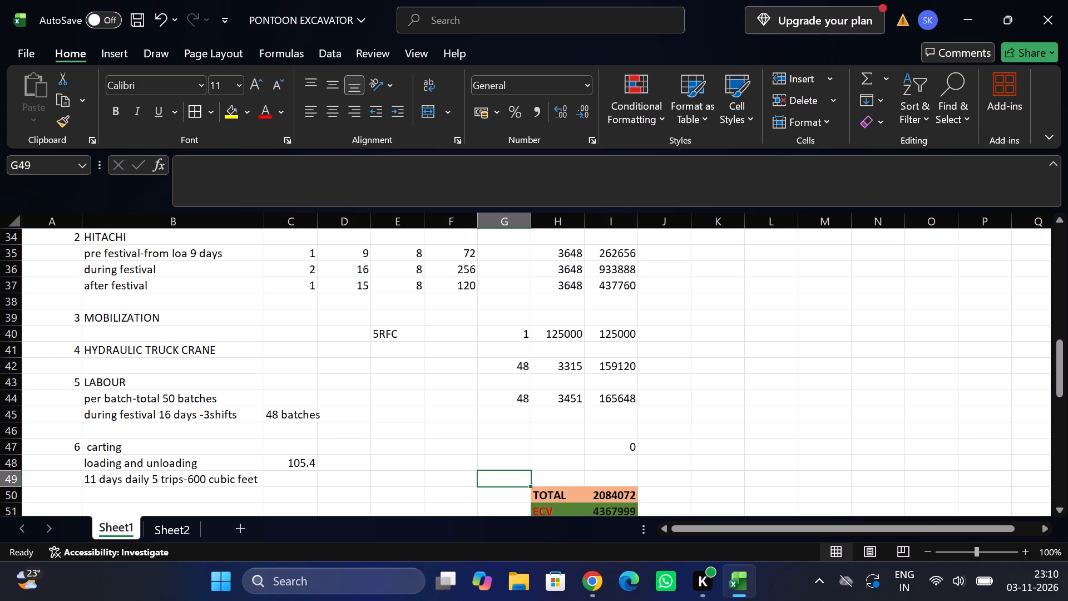
Enter 55 in C49 and 16.93 in D49 on the carting trips line.
click(311, 482)
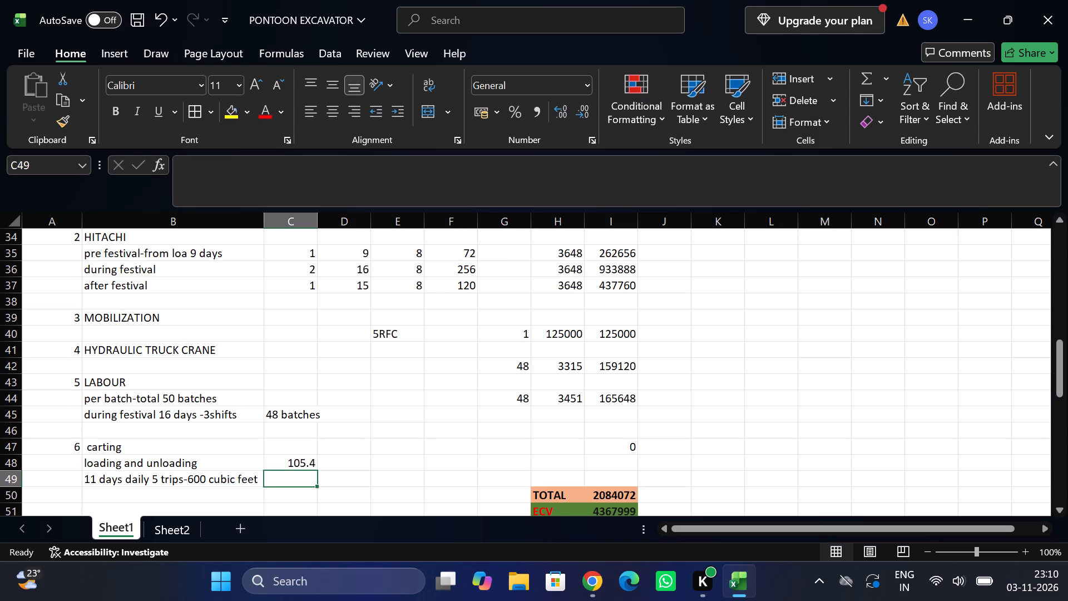
text(55)
key(Tab)
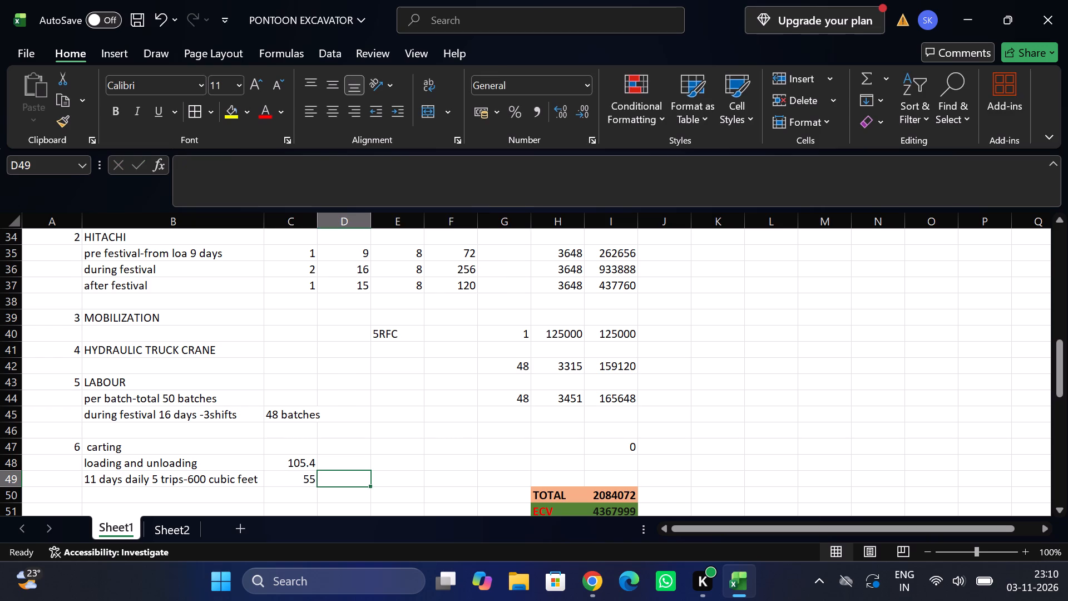
text(16)
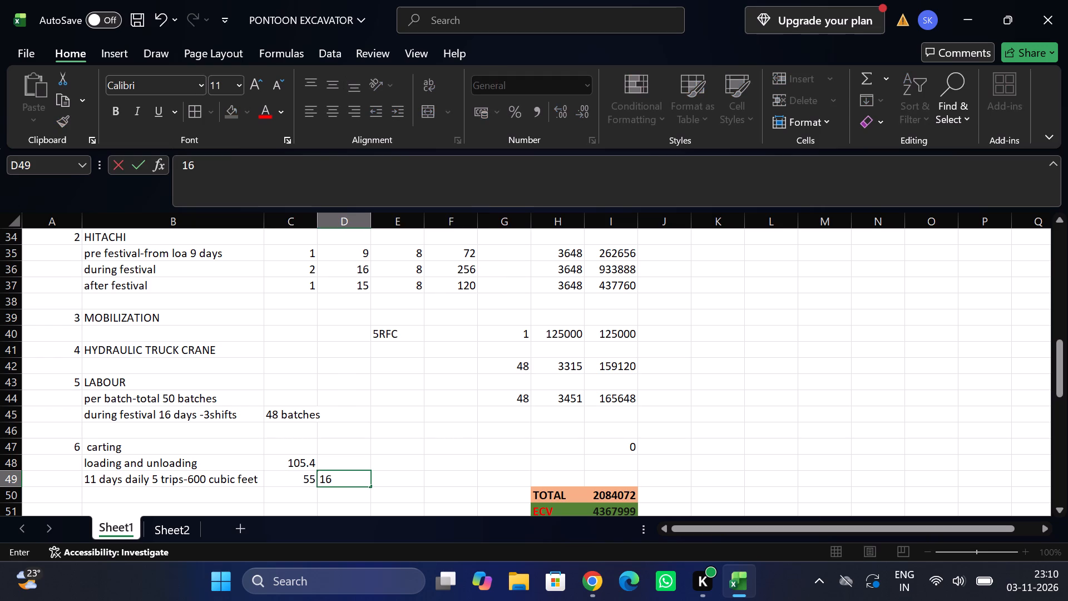
text(.9)
key(3)
key(Tab)
key(Tab)
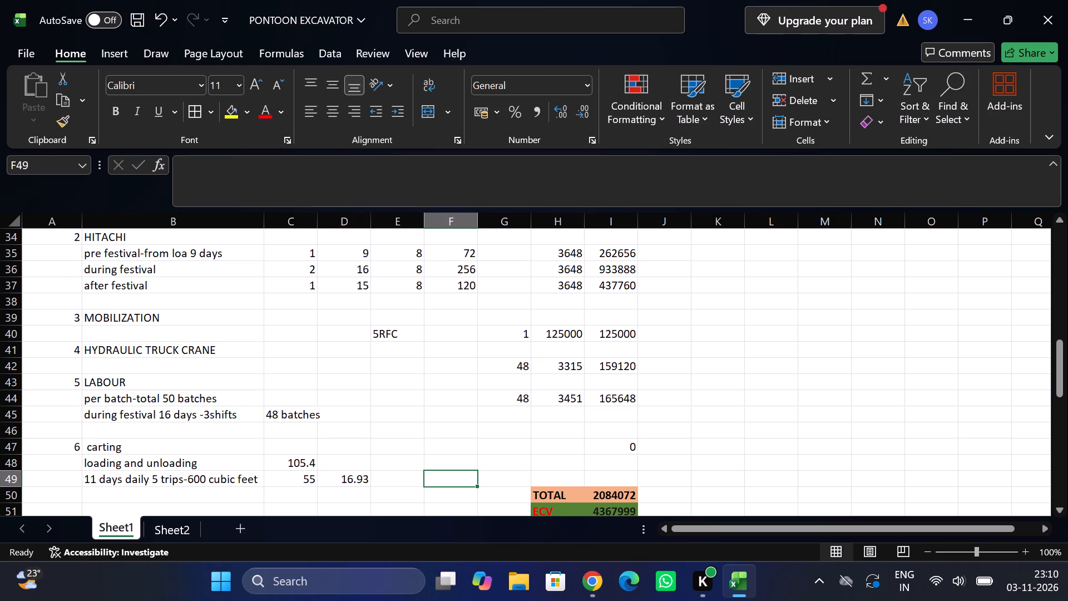
Calculate the trips line's quantity in G49 with the formula =D49*C49.
key(Tab)
key(equal)
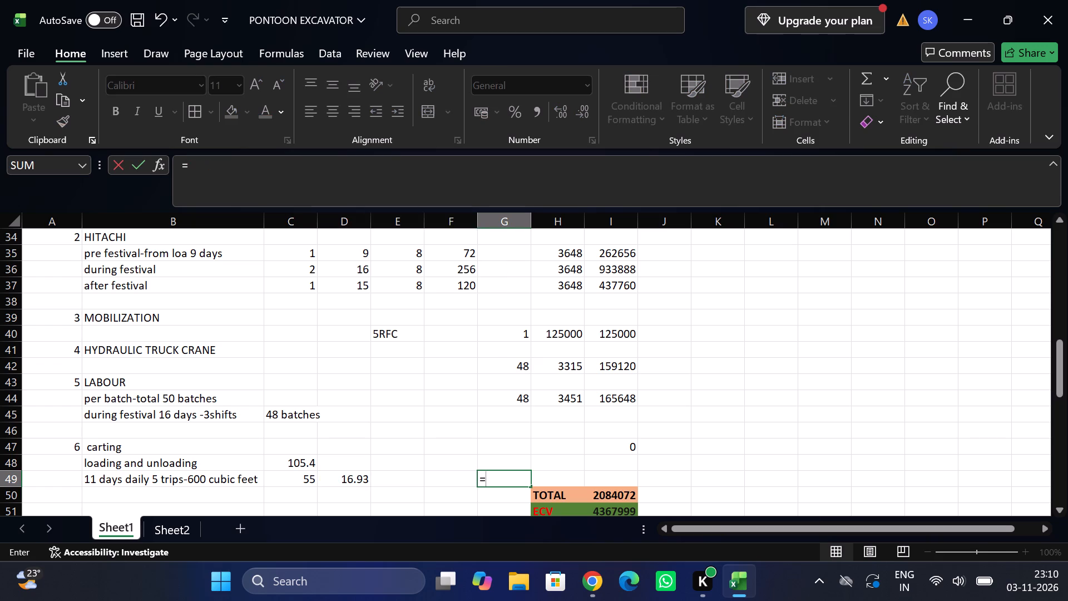
key(Left)
key(Left)
key(Left)
key(shift+asterisk)
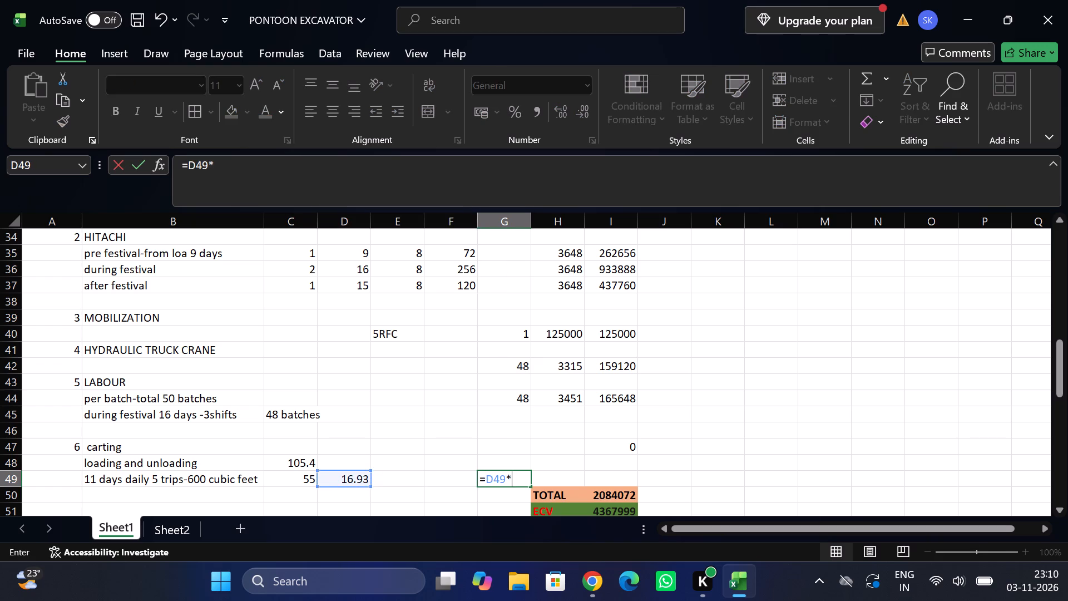
key(Left)
key(Left)
key(Left)
key(Left)
key(Return)
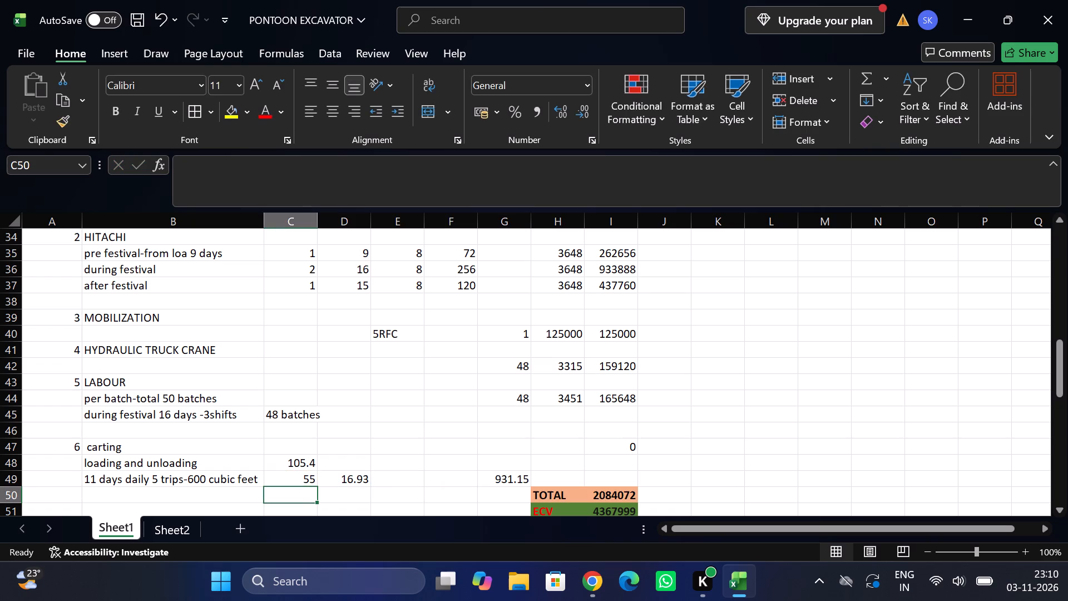
Enter the rate 105.4 in H49 and calculate the trips line's amount in I49 as =H49*G49.
click(554, 481)
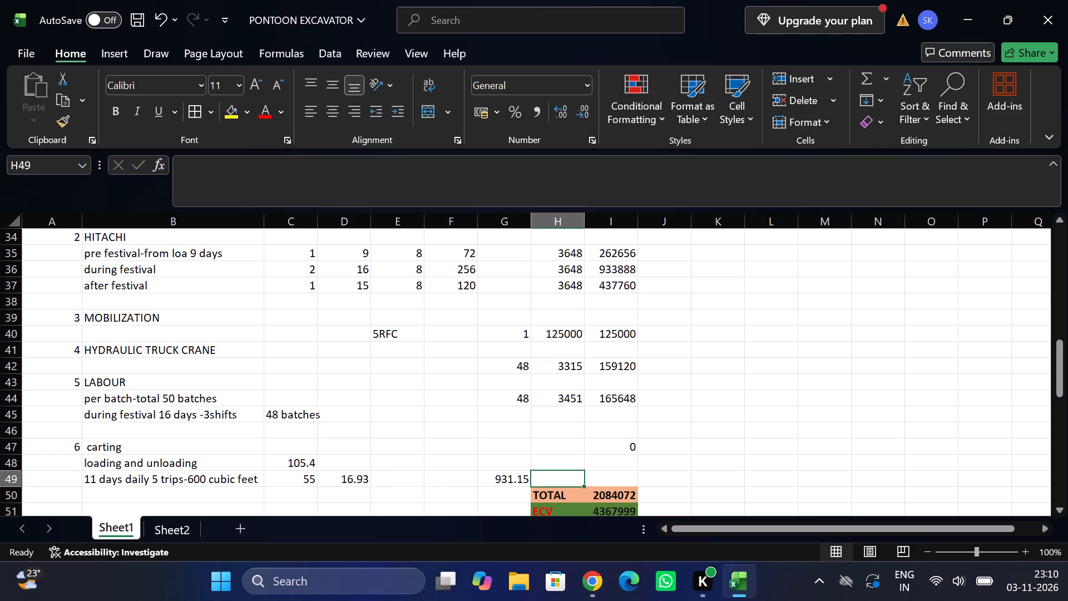
text(10)
key(4)
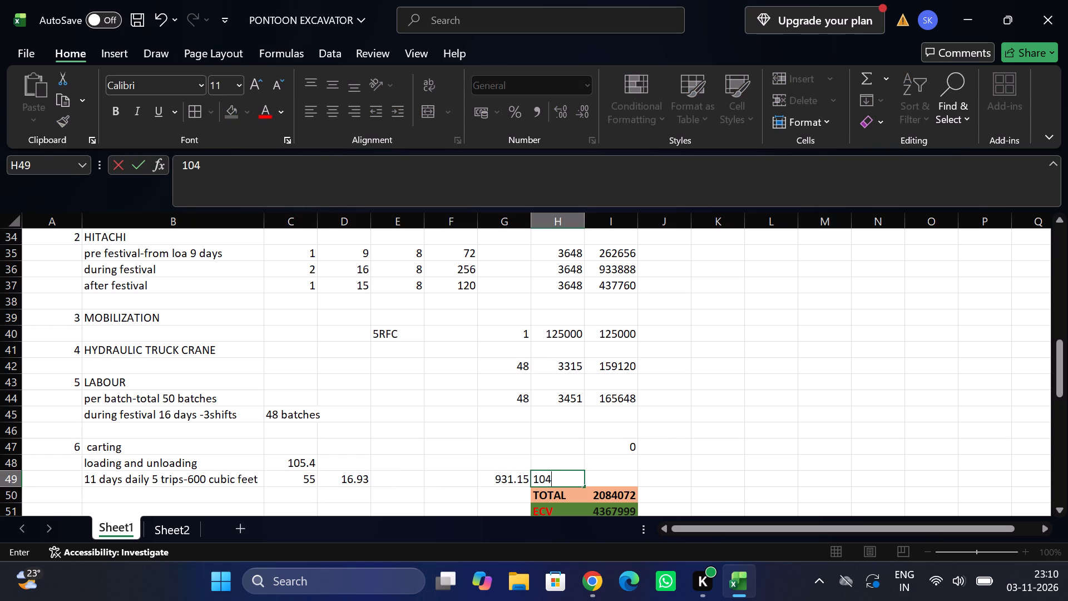
key(BackSpace)
text(5.4)
key(Tab)
key(equal)
key(Left)
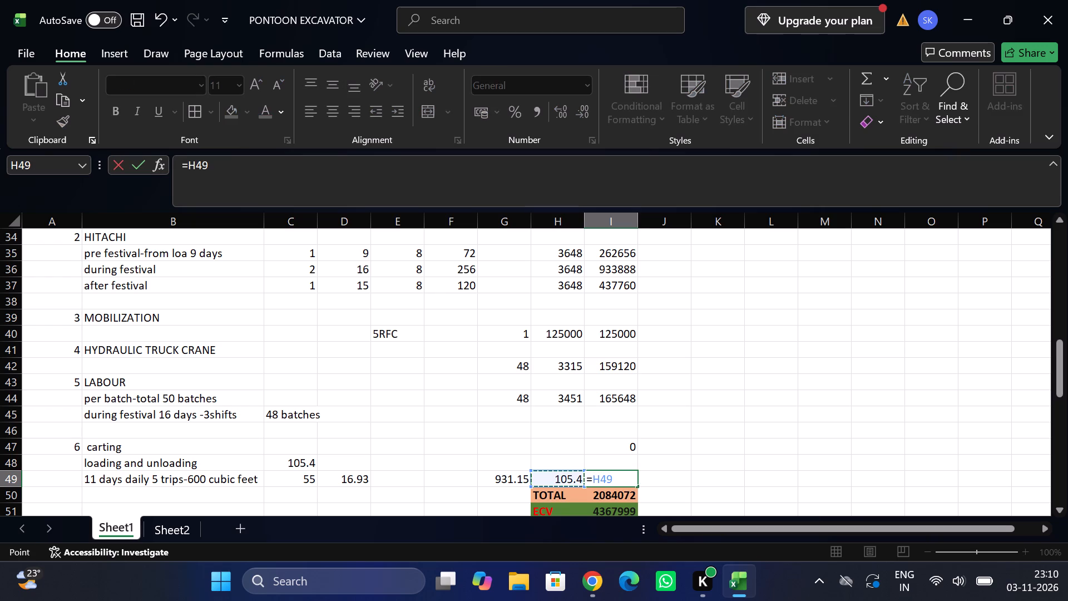
key(shift+asterisk)
key(Left)
key(Left)
key(Return)
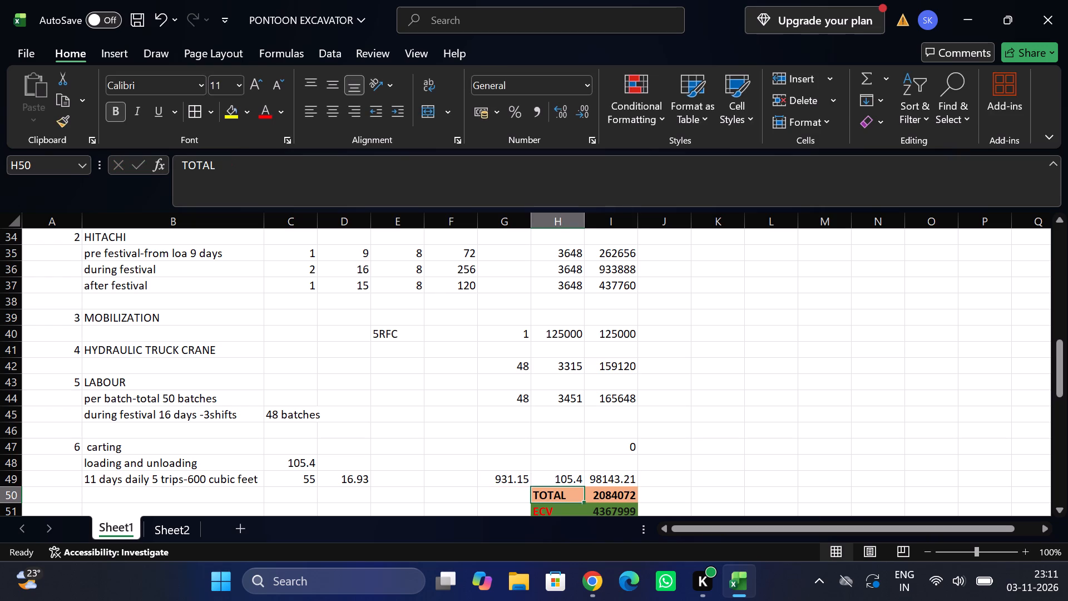
Extend the TOTAL formula in I50 to sum I2:I49 so that it covers the carting amount.
double_click(608, 493)
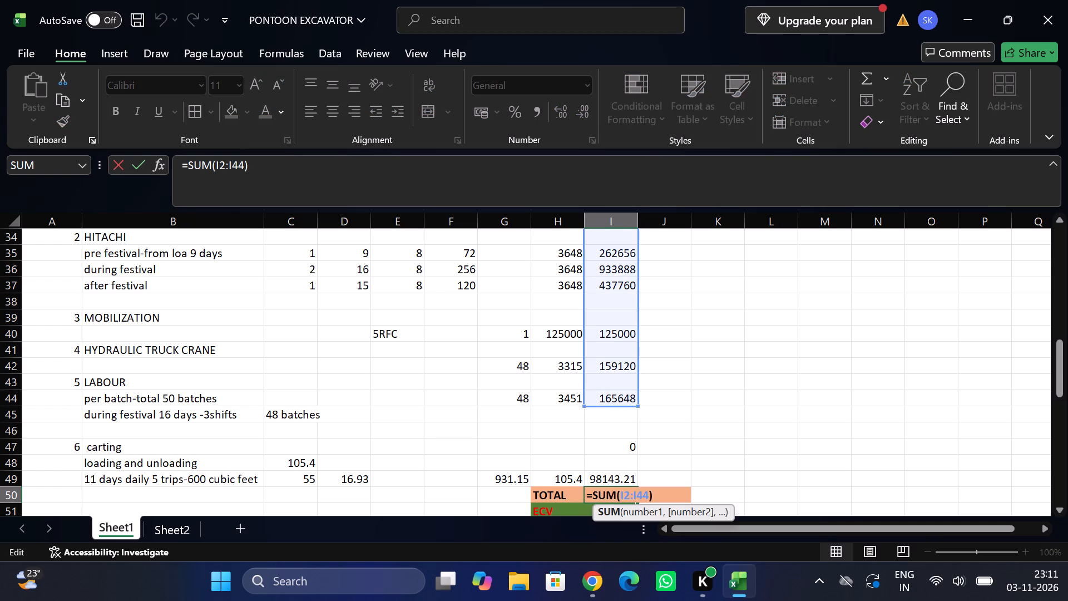
drag(637, 403, 633, 480)
key(Return)
Enter the rate 3750 in H31 beside the date log's total hours and calculate the amount in I31 as =H31*G31.
scroll(633, 480, down, 1)
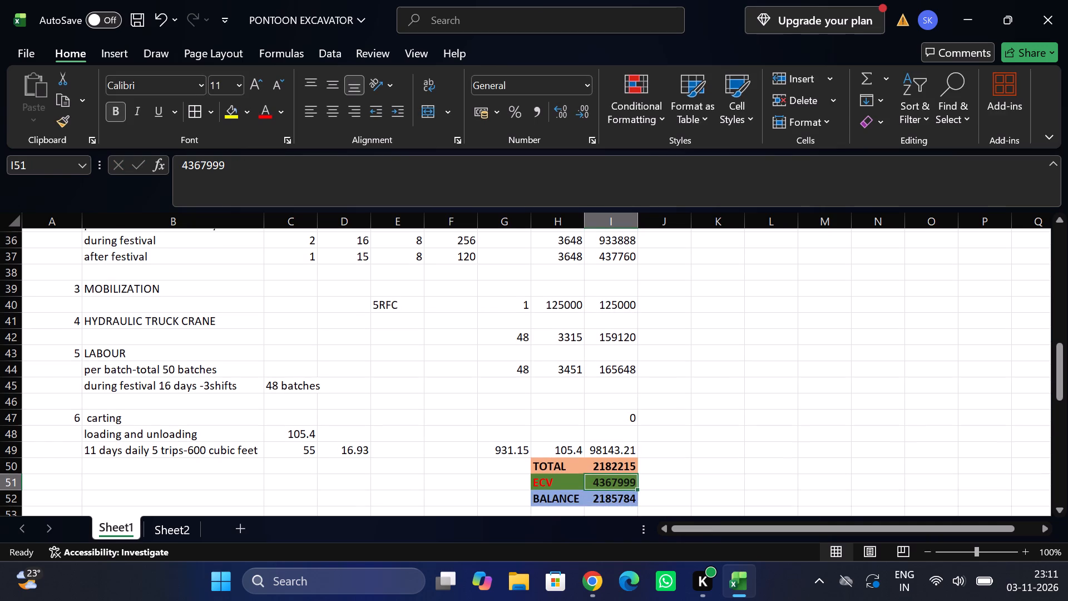
scroll(633, 480, down, 1)
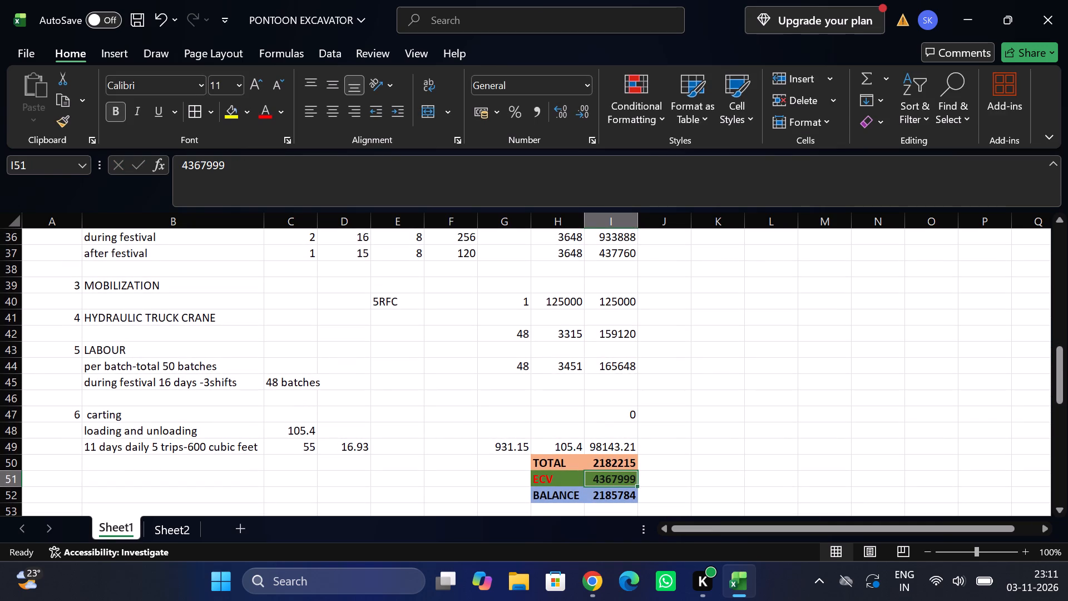
scroll(633, 480, up, 3)
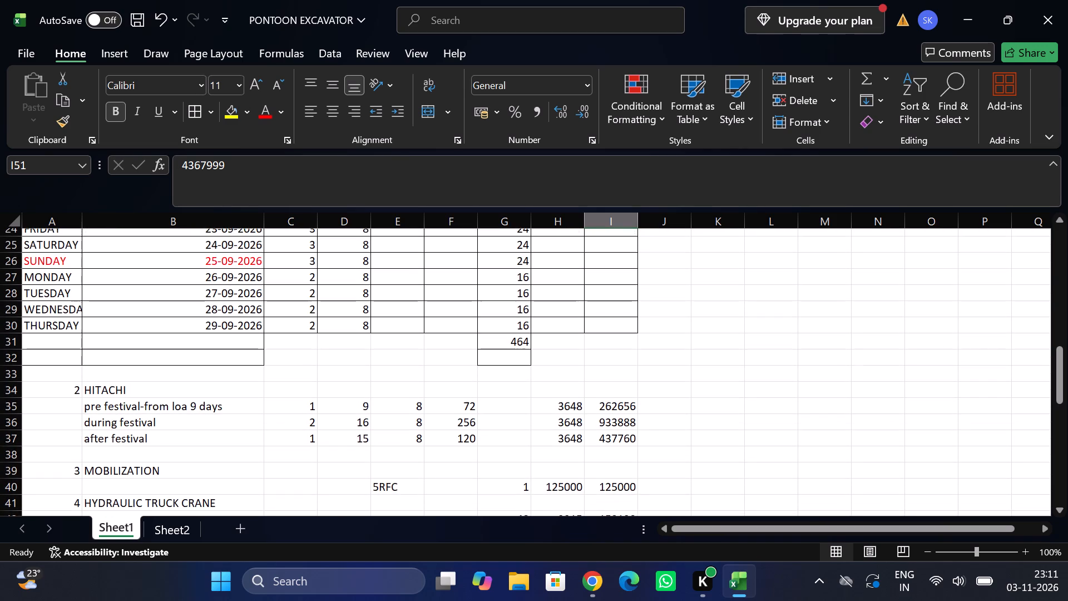
scroll(633, 480, up, 1)
click(556, 341)
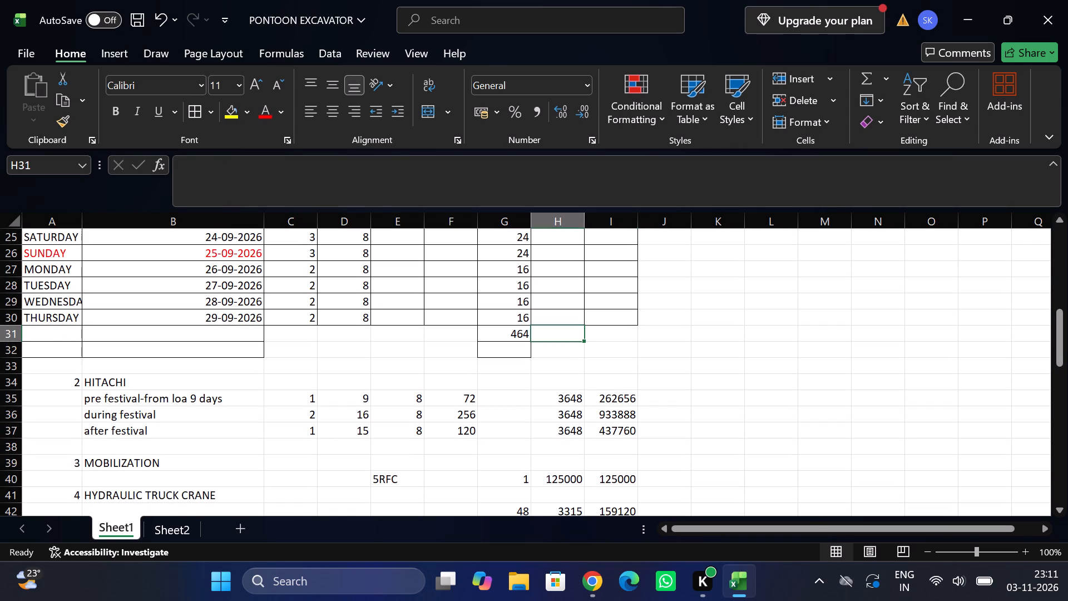
text(3750)
key(Tab)
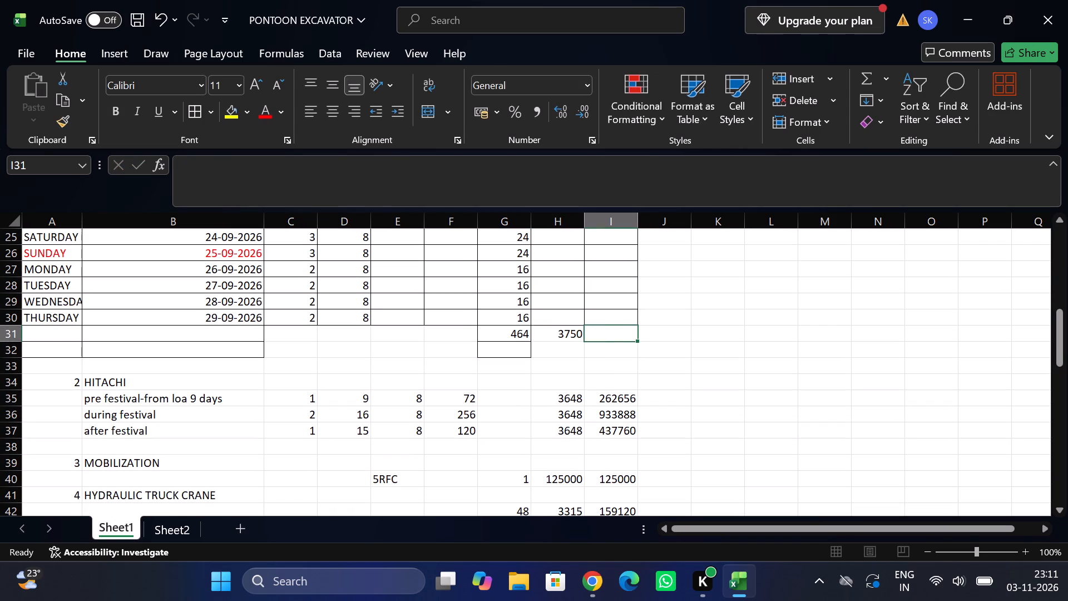
key(equal)
key(Left)
key(shift+asterisk)
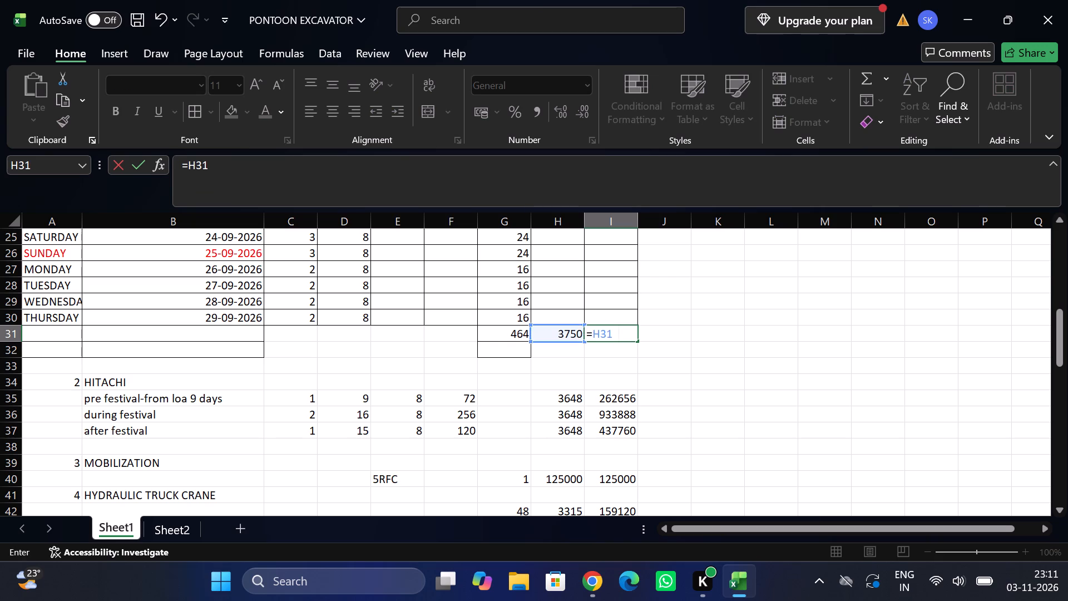
key(Left)
key(Left)
key(Return)
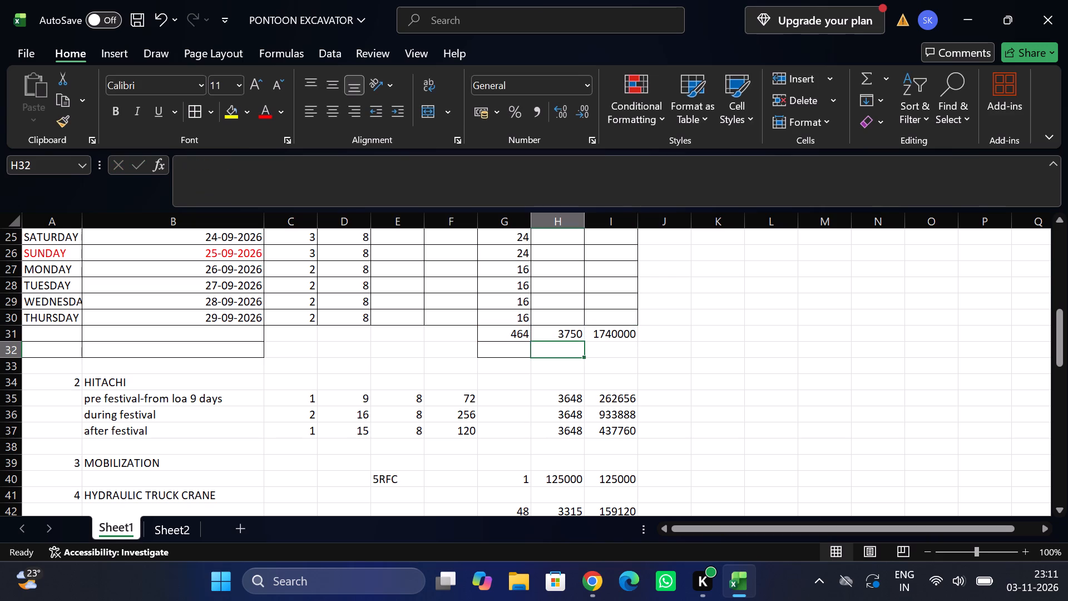
Check the counts for 18-09-2026 to 25-09-2026 in C19:C26, and the TOTAL, ECV and BALANCE rows.
scroll(431, 295, up, 1)
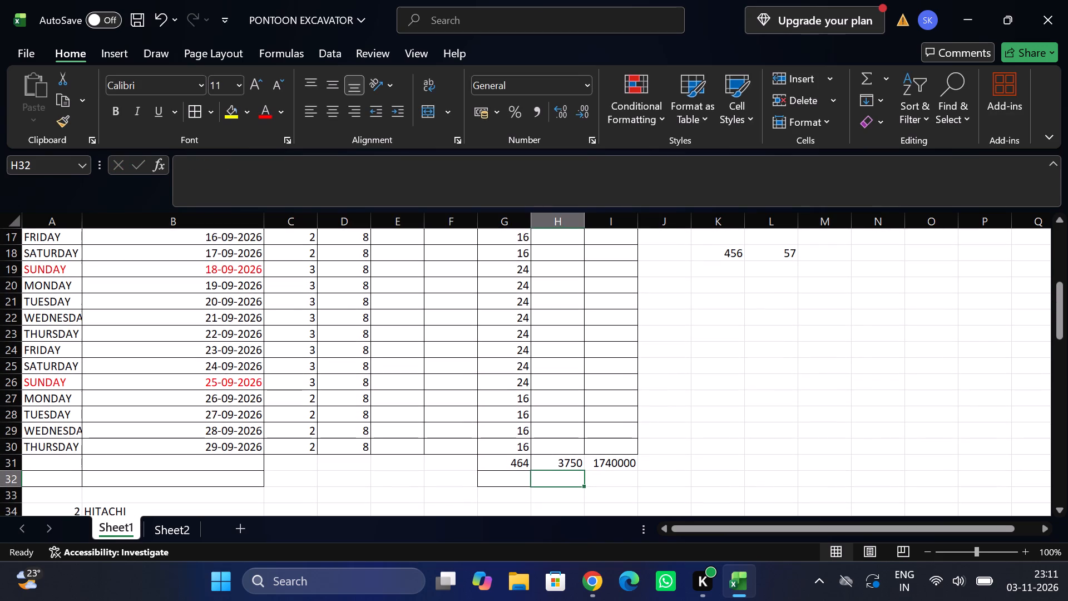
scroll(431, 295, up, 1)
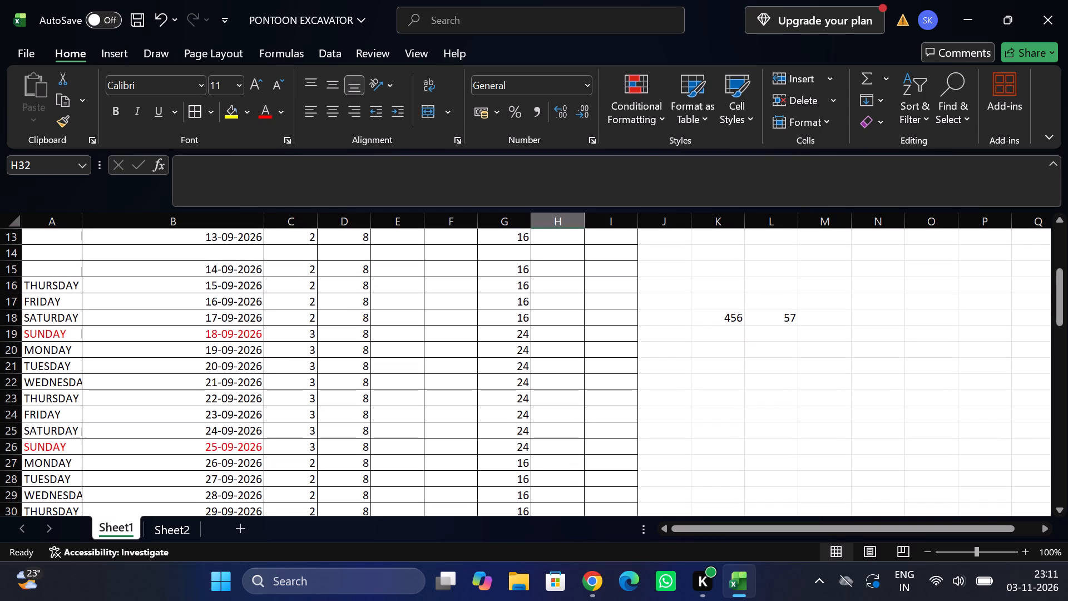
drag(304, 336, 299, 444)
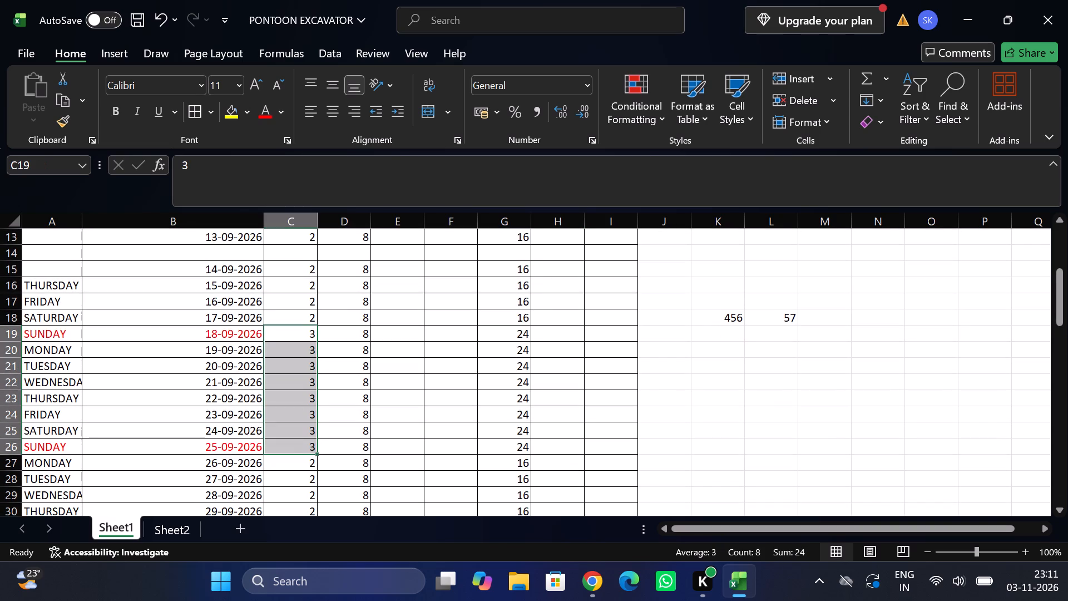
scroll(447, 432, down, 3)
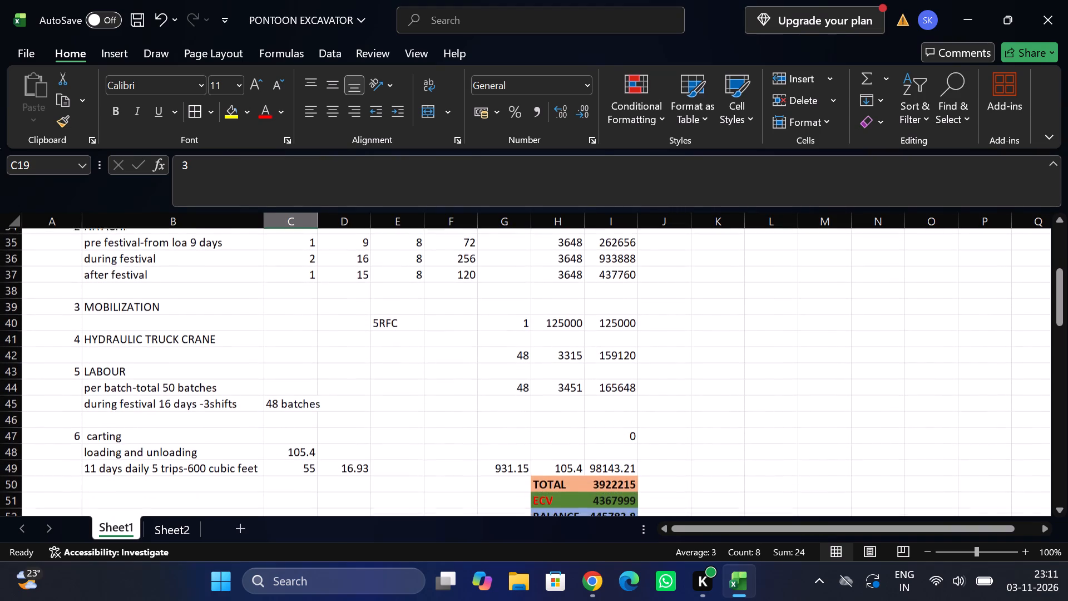
scroll(447, 432, down, 1)
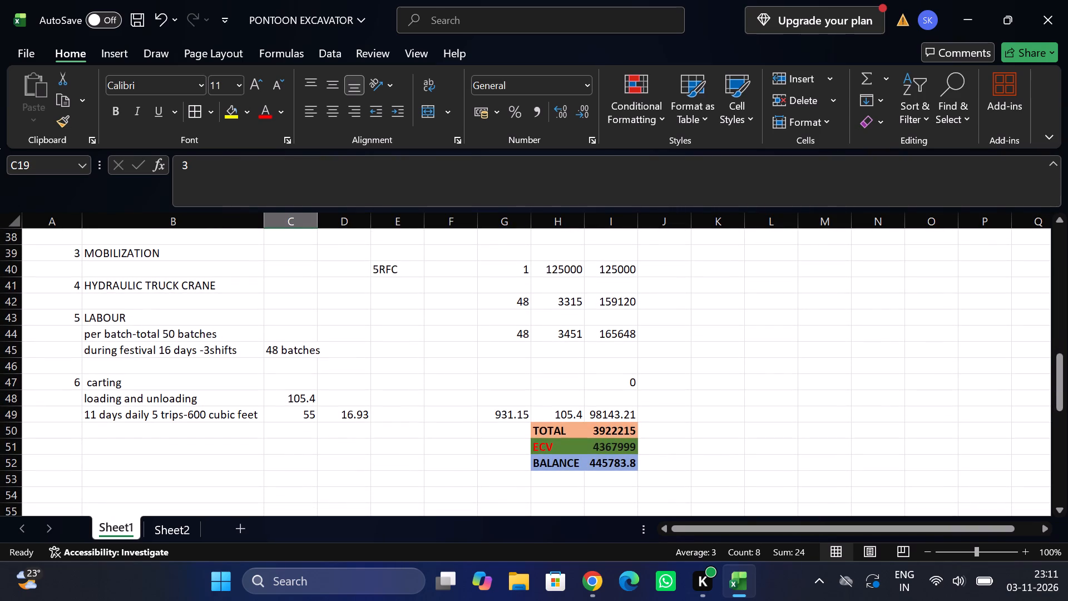
Change the carting description in B49 to 6 trips daily and set the trip count in C49 to 66.
double_click(159, 415)
key(BackSpace)
key(6)
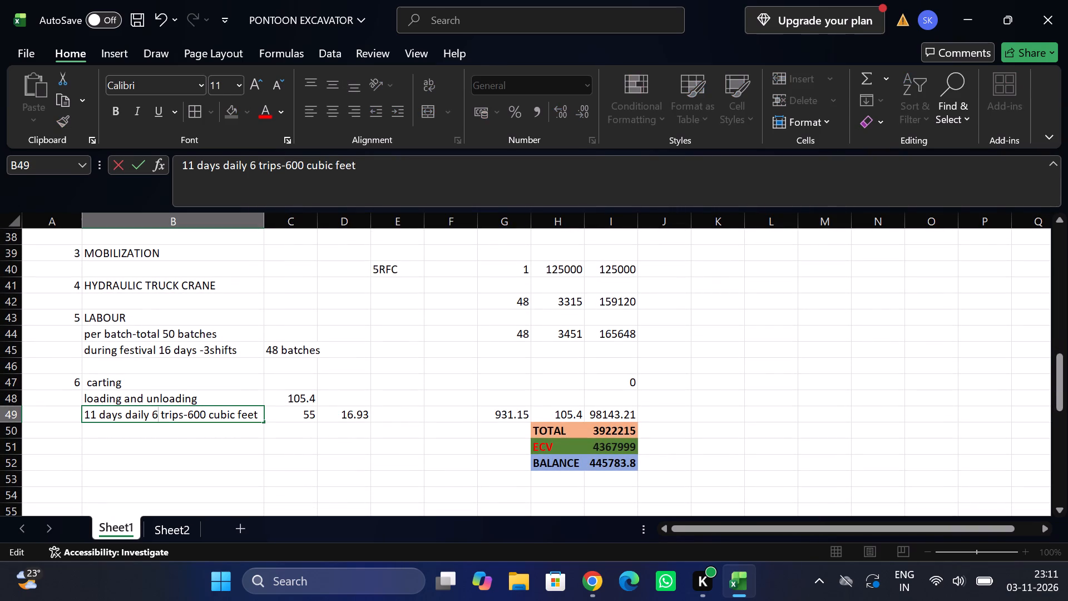
key(Tab)
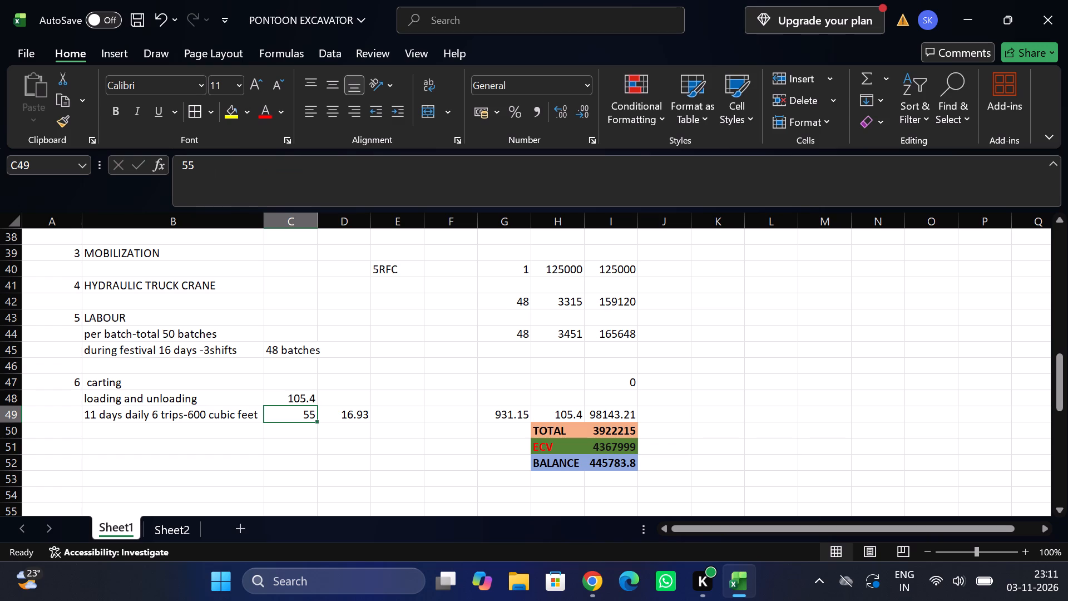
text(66)
key(Tab)
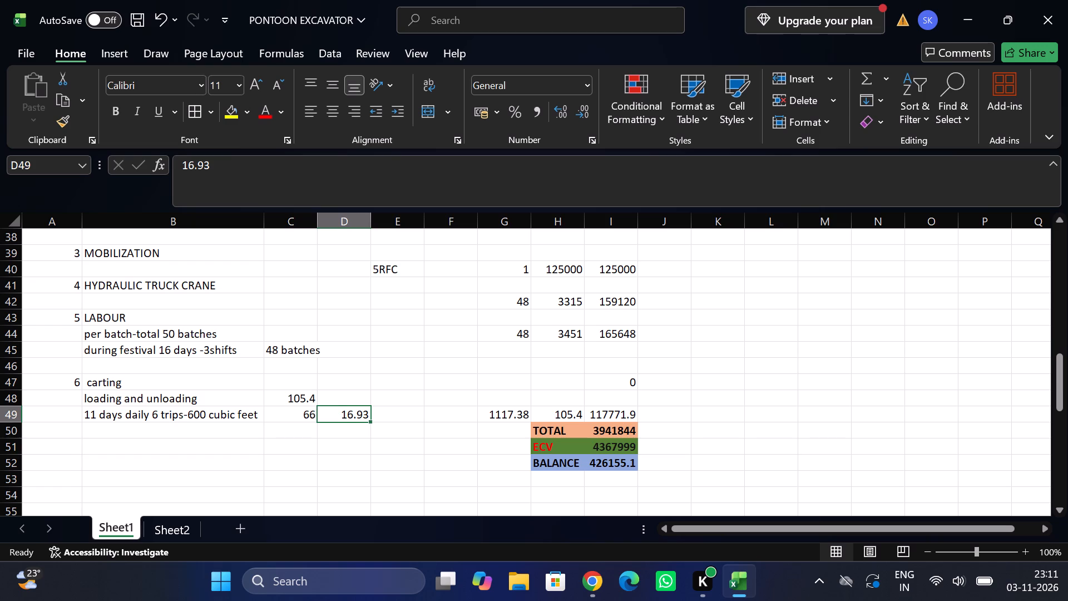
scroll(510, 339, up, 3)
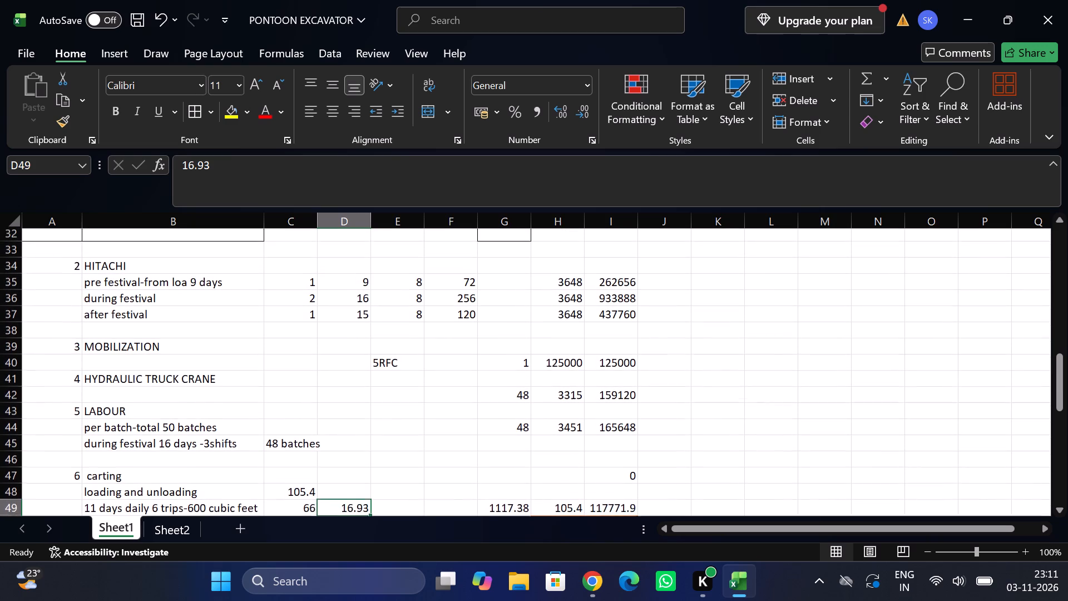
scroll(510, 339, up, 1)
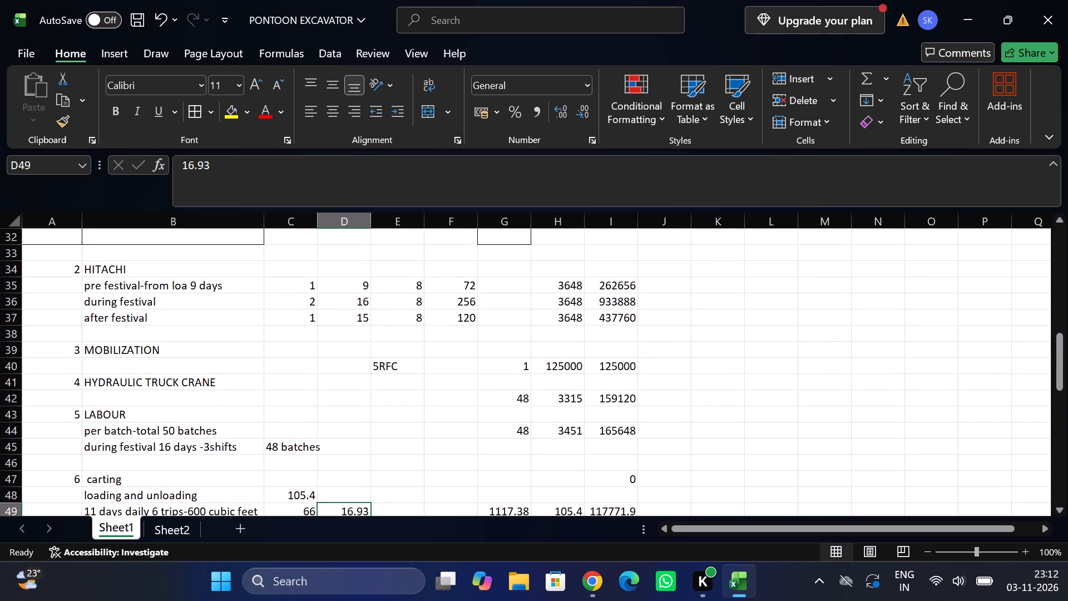